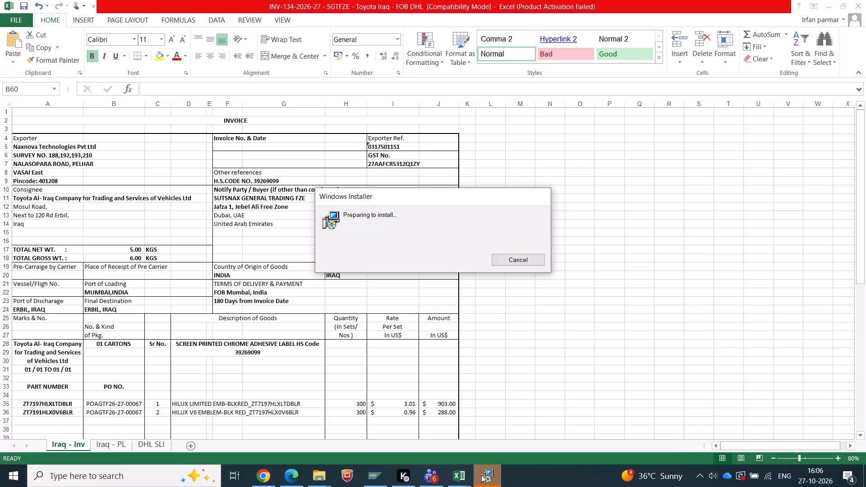
Cancel the Windows Installer preparation and dismiss the Microsoft Word repair message.
{"action": "left_click", "coordinate": [515, 247]}
{"action": "left_click", "coordinate": [513, 257]}
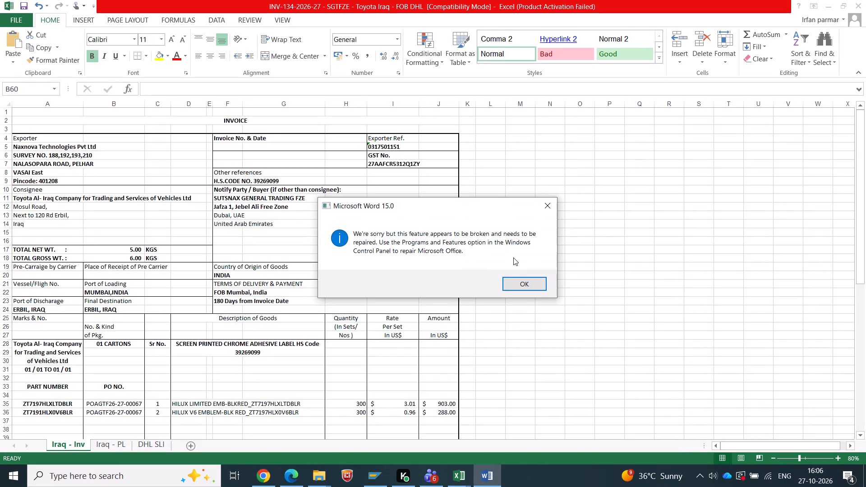
{"action": "left_click", "coordinate": [519, 277]}
{"action": "left_click", "coordinate": [518, 286]}
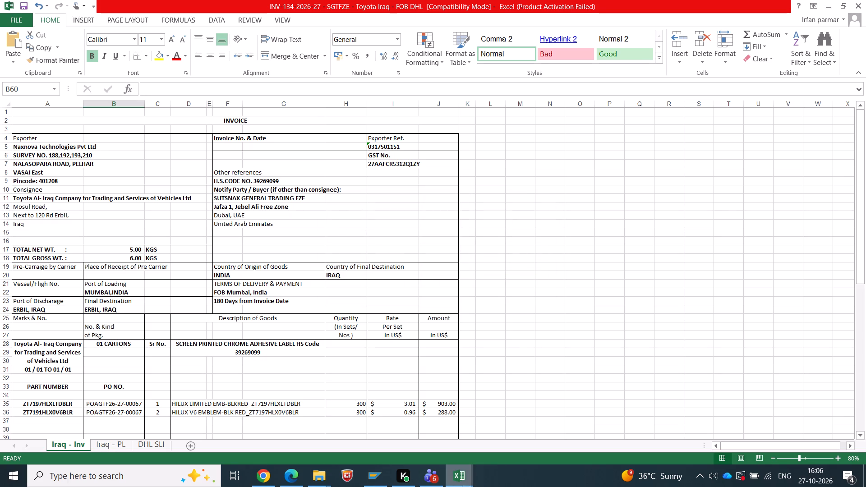
Switch to the TOYOTA IRAQ- 26.10.2026-1 3 workbook to view the order's quantities, weights and carton dimension.
{"action": "left_click", "coordinate": [462, 485]}
{"action": "left_click", "coordinate": [512, 445]}
{"action": "left_click_drag", "start_coordinate": [428, 310], "coordinate": [427, 305]}
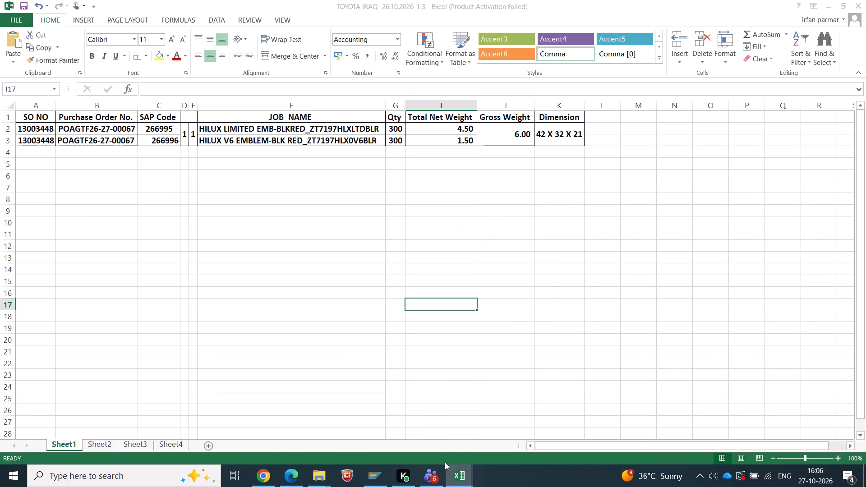
Switch to the Annexure A Value Declaration document in Word and dismiss the Office Activation Wizard.
{"action": "left_click", "coordinate": [467, 481]}
{"action": "left_click", "coordinate": [595, 426]}
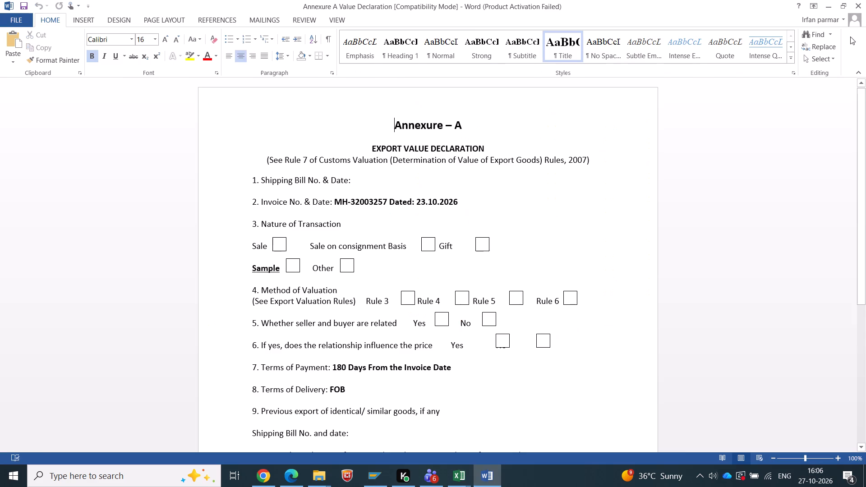
{"action": "scroll", "coordinate": [461, 300], "scroll_direction": "down", "scroll_amount": 6}
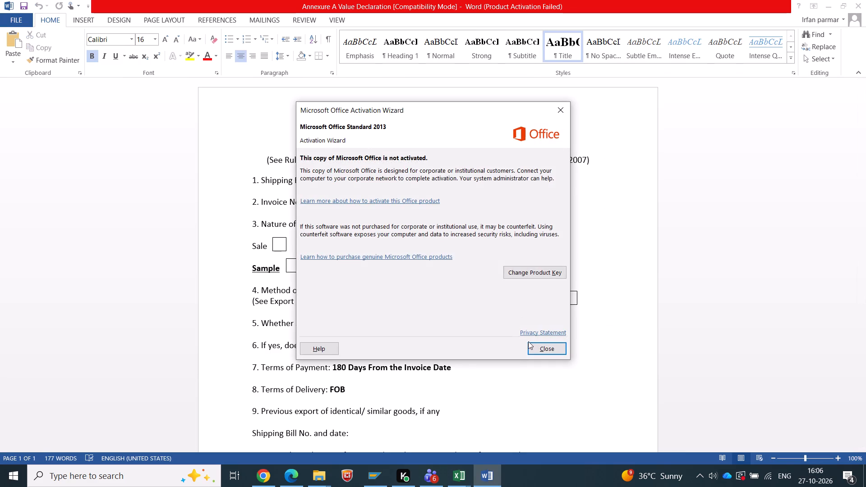
{"action": "left_click", "coordinate": [535, 349]}
Check through the export value declaration and delete the invoice number and date entered at item 2, keeping the item's label.
{"action": "scroll", "coordinate": [419, 229], "scroll_direction": "down", "scroll_amount": 2}
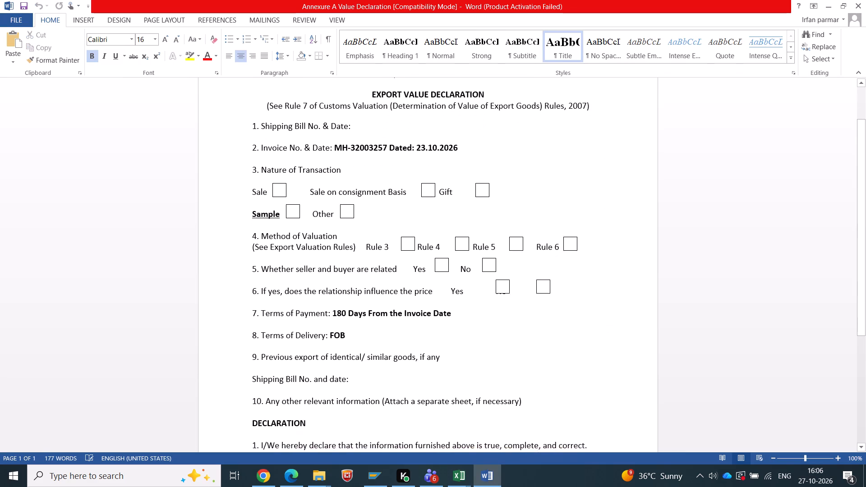
{"action": "scroll", "coordinate": [542, 296], "scroll_direction": "down", "scroll_amount": 4}
{"action": "left_click", "coordinate": [336, 230]}
{"action": "left_click", "coordinate": [349, 224]}
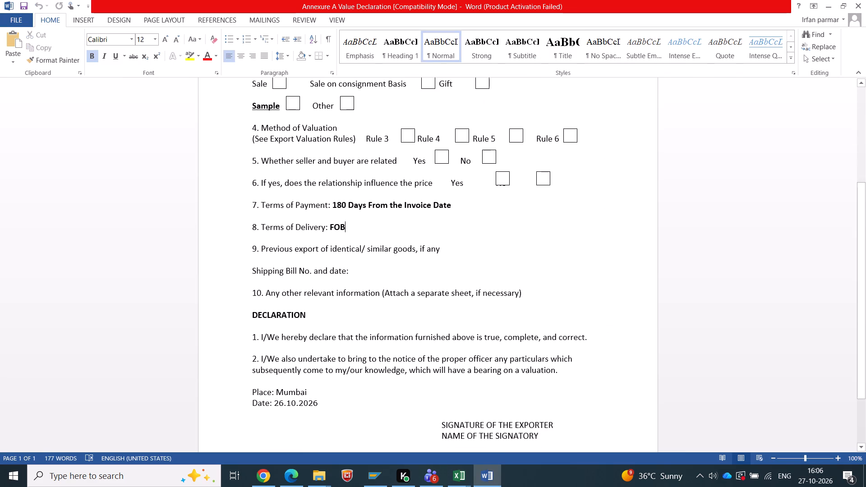
{"action": "scroll", "coordinate": [369, 247], "scroll_direction": "down", "scroll_amount": 4}
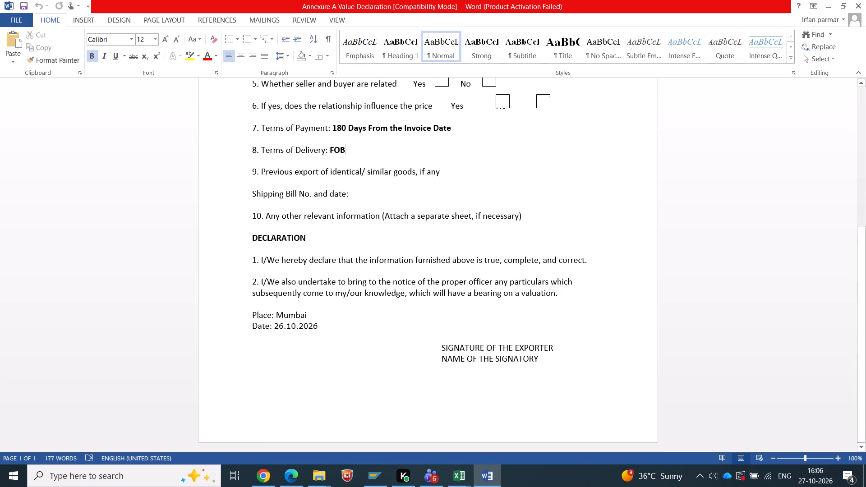
{"action": "scroll", "coordinate": [369, 243], "scroll_direction": "up", "scroll_amount": 7}
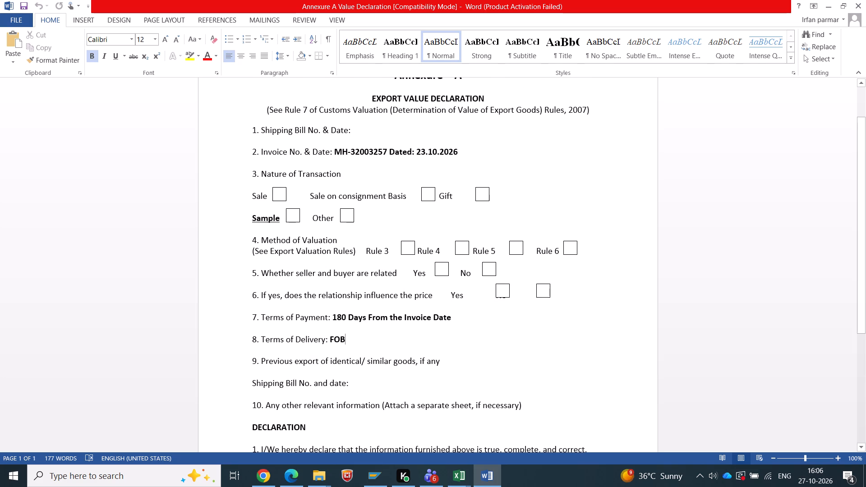
{"action": "left_click_drag", "start_coordinate": [459, 151], "coordinate": [334, 148]}
{"action": "key", "text": "BackSpace"}
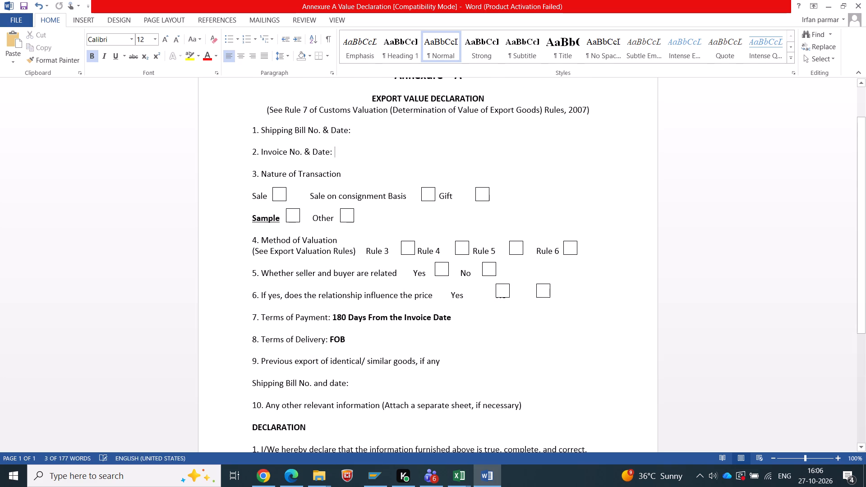
{"action": "scroll", "coordinate": [488, 194], "scroll_direction": "down", "scroll_amount": 9}
{"action": "scroll", "coordinate": [480, 182], "scroll_direction": "up", "scroll_amount": 8}
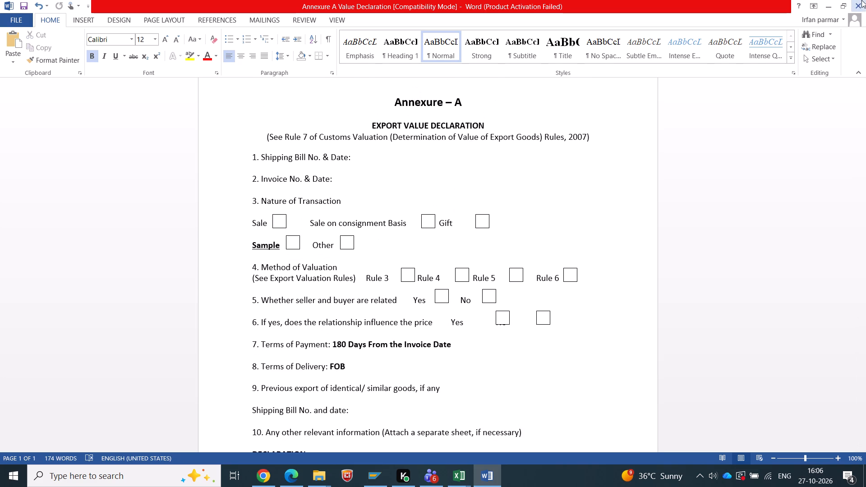
Close the Annexure A Value Declaration document, saving the changes.
{"action": "left_click", "coordinate": [859, 3]}
{"action": "left_click", "coordinate": [388, 262]}
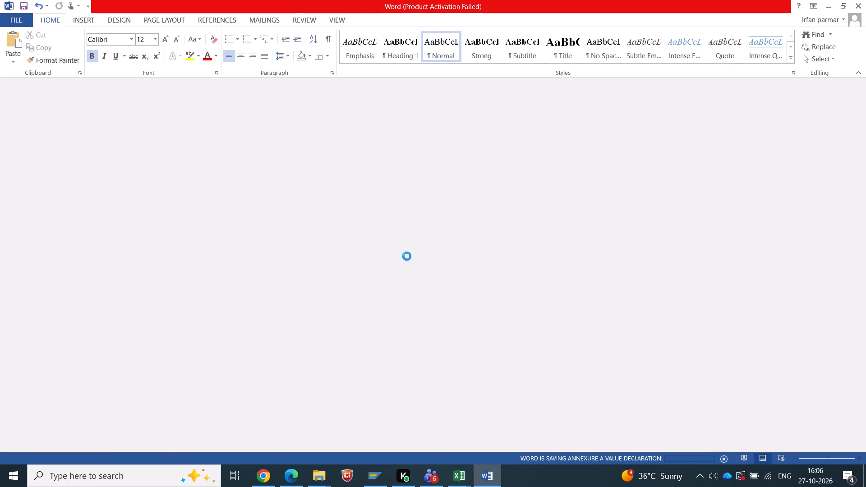
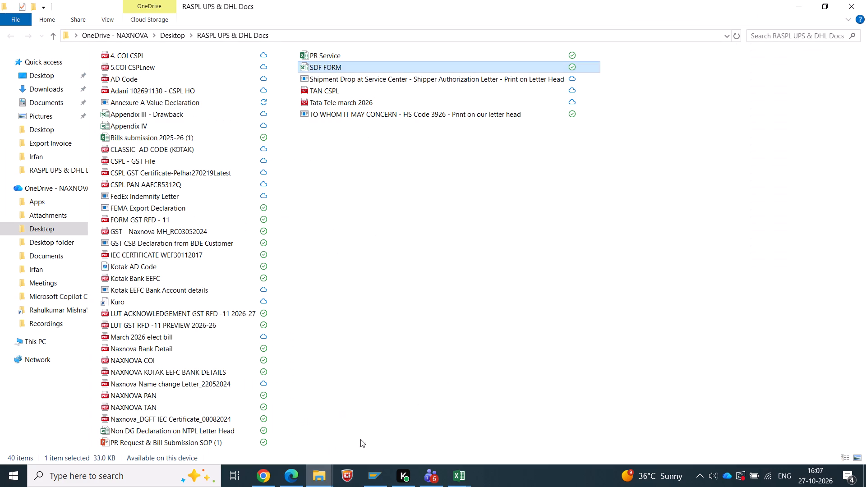
Switch to Microsoft Edge to view the DHL waybill PDF for the Toyota Iraq shipment.
{"action": "left_click", "coordinate": [455, 476]}
{"action": "left_click", "coordinate": [300, 475]}
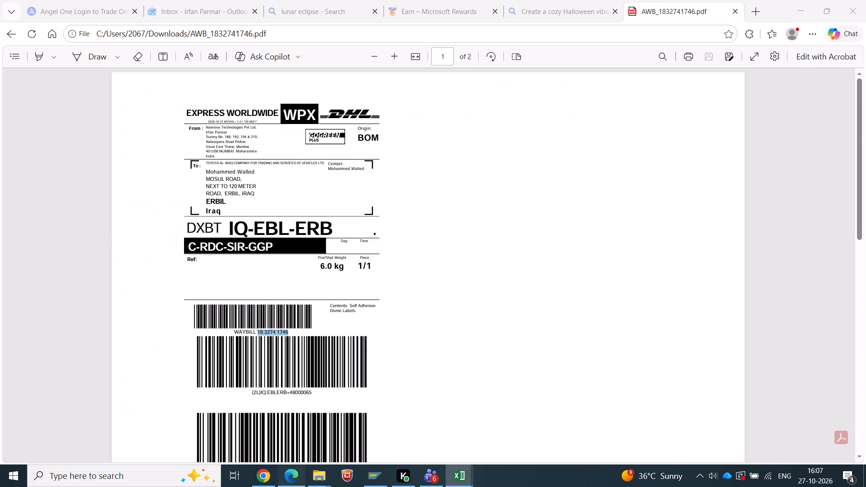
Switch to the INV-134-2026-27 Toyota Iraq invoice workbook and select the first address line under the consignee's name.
{"action": "left_click", "coordinate": [456, 477]}
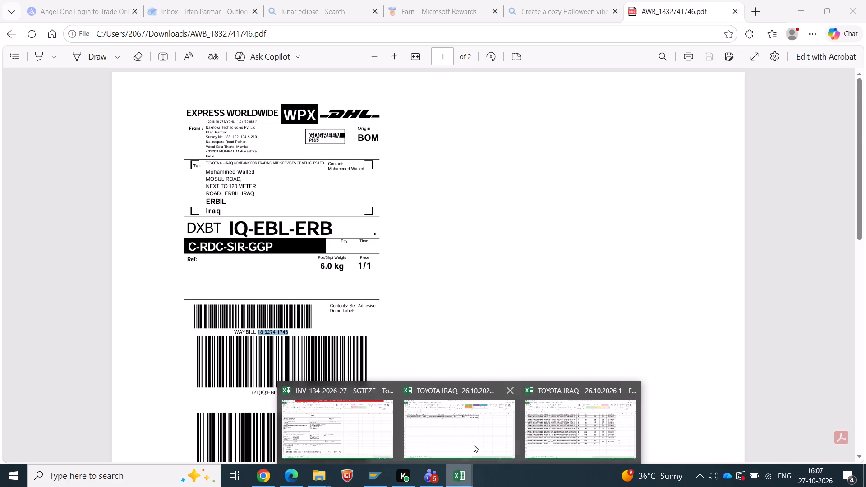
{"action": "left_click", "coordinate": [304, 437]}
{"action": "left_click", "coordinate": [54, 205]}
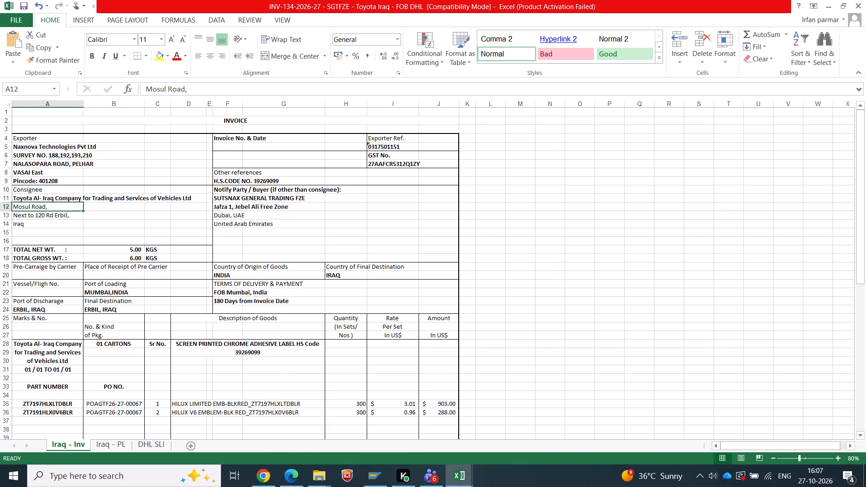
Switch between the invoice workbook and the DHL waybill PDF in Edge to compare the consignee's address details.
{"action": "key", "text": "alt+Tab"}
{"action": "key", "text": "alt+Tab"}
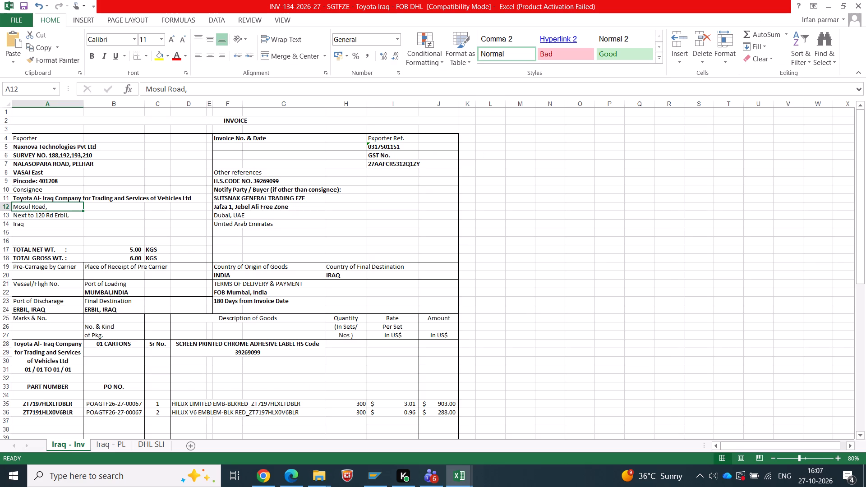
{"action": "key", "text": "alt+Tab"}
{"action": "key", "text": "alt+Tab"}
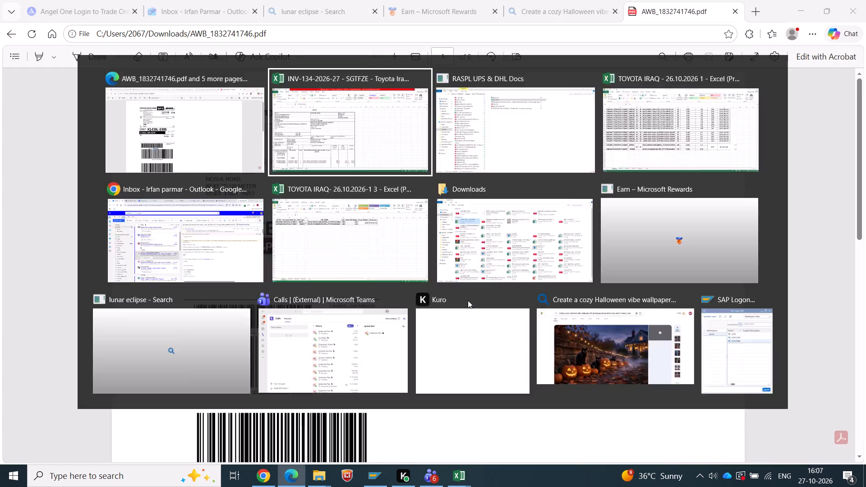
{"action": "key", "text": "alt+Tab"}
{"action": "key", "text": "alt+Tab"}
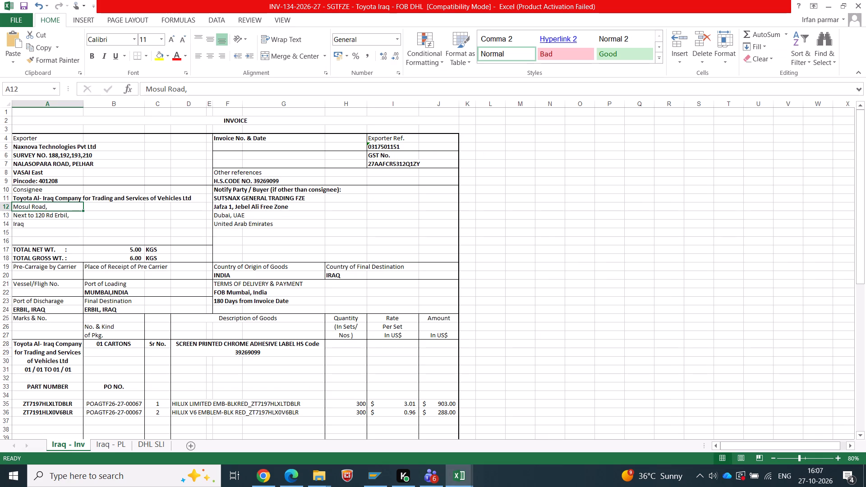
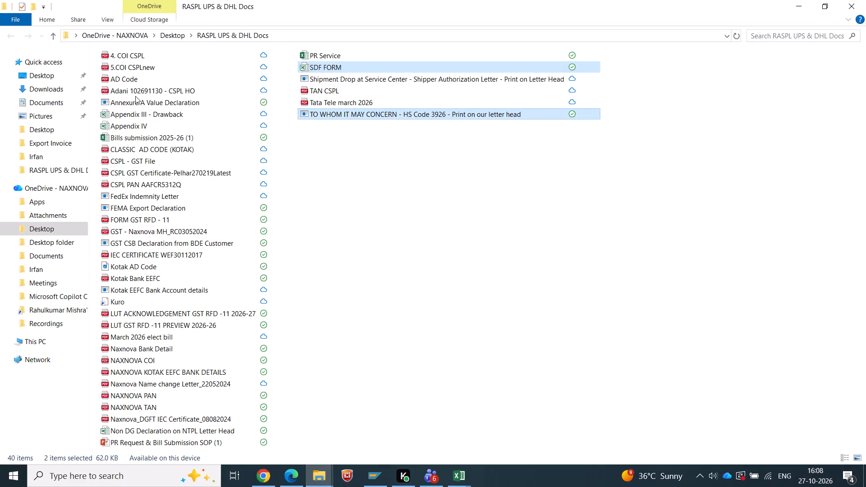
Add the Annexure A, GST CSB, FEMA Export and Non DG declarations to the selected SDF FORM and HS Code 3926 letter, and copy all six files.
{"action": "left_click", "coordinate": [136, 104], "text": "ctrl"}
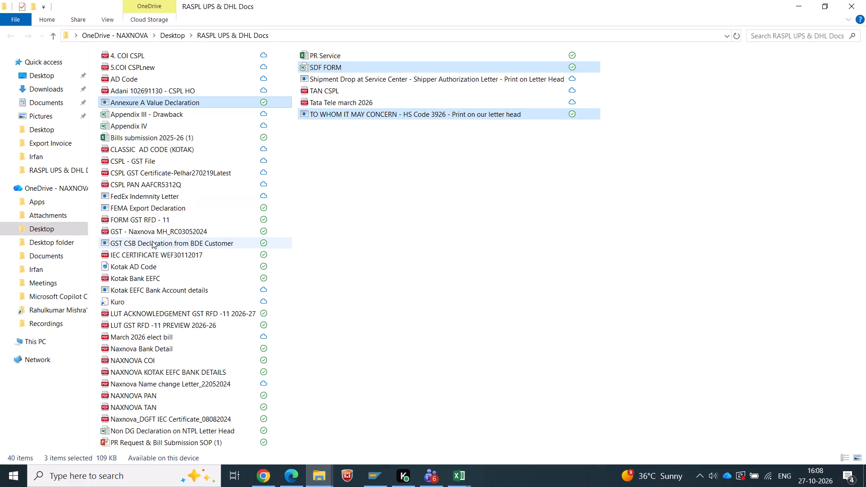
{"action": "left_click", "coordinate": [152, 241], "text": "ctrl"}
{"action": "left_click", "coordinate": [147, 211], "text": "ctrl"}
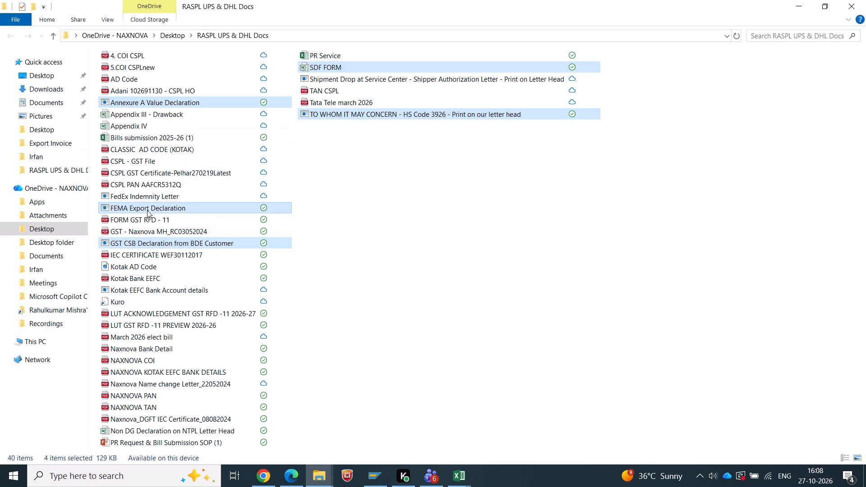
{"action": "left_click", "coordinate": [129, 430], "text": "ctrl"}
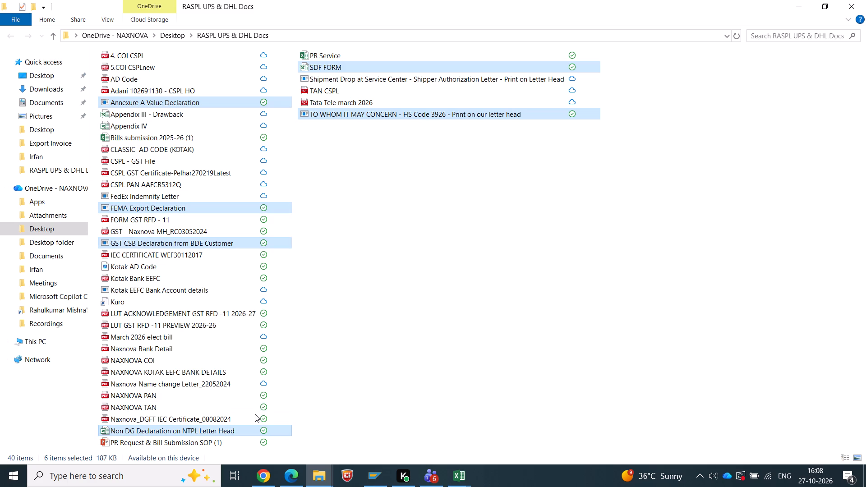
{"action": "key", "text": "ctrl+c"}
{"action": "key", "text": "ctrl+c"}
{"action": "key", "text": "ctrl+c"}
{"action": "key", "text": "ctrl+c"}
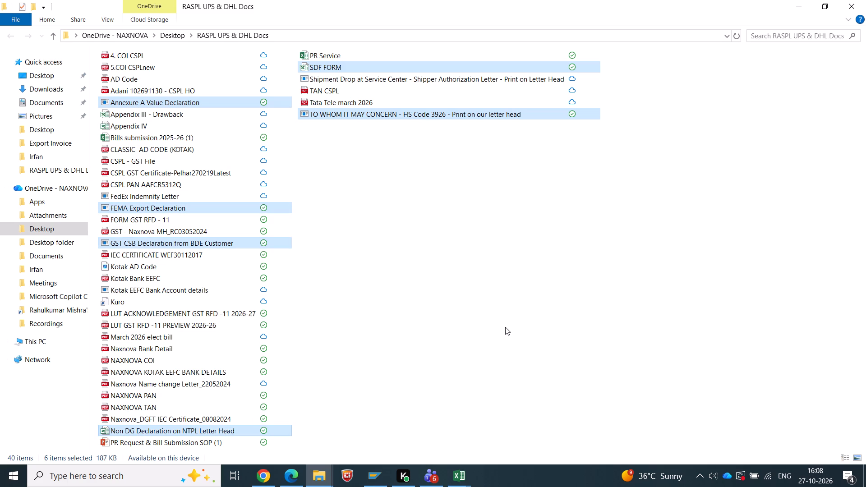
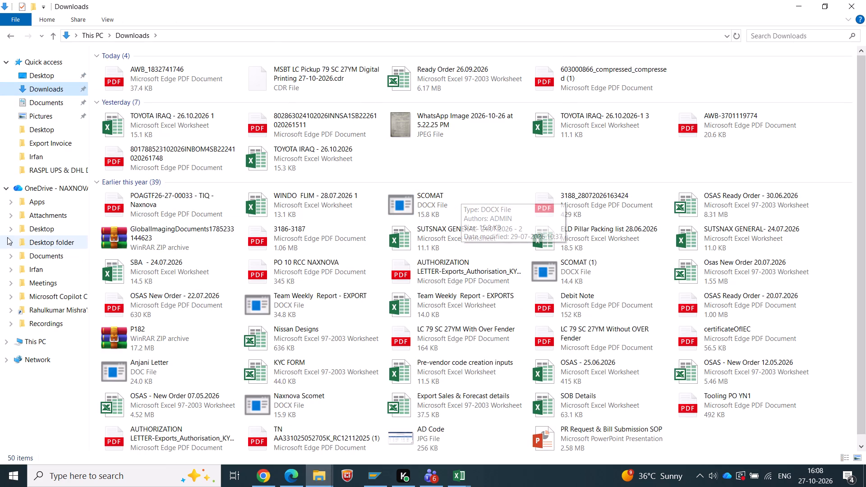
{"action": "left_click", "coordinate": [146, 85]}
{"action": "key", "text": "ctrl+c"}
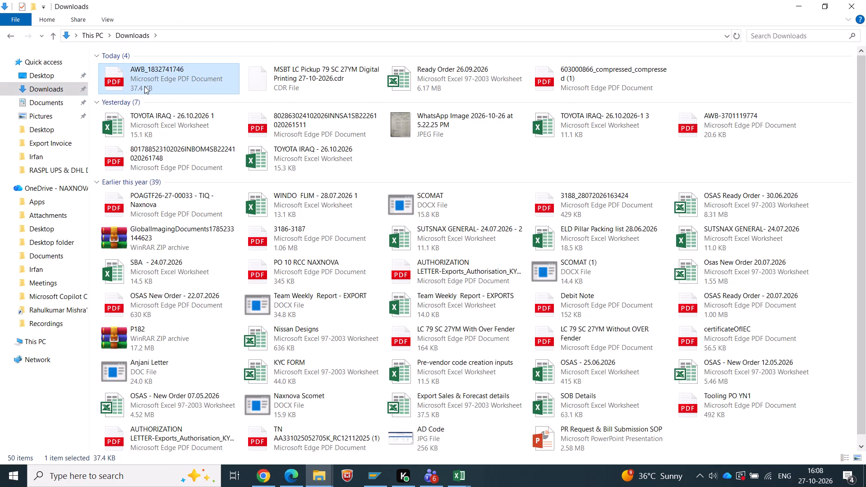
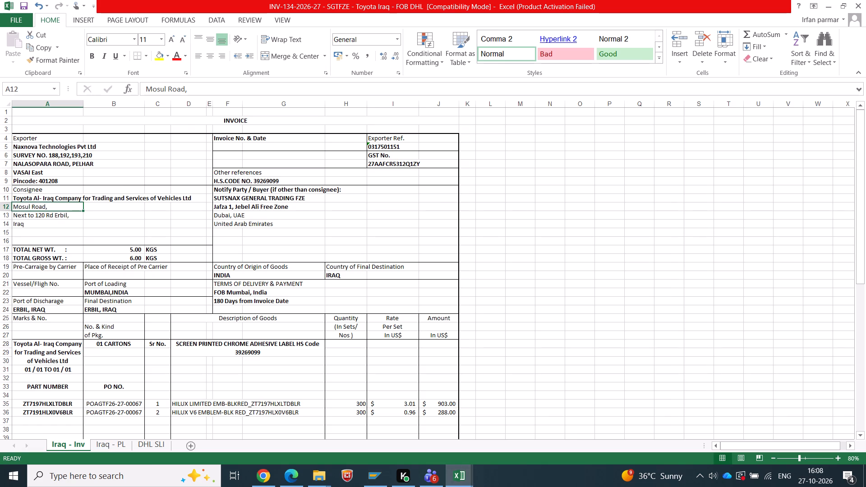
Look over the invoice's line items, switch to the DHL SLI sheet and save the workbook.
{"action": "scroll", "coordinate": [232, 307], "scroll_direction": "down", "scroll_amount": 7}
{"action": "scroll", "coordinate": [235, 271], "scroll_direction": "down", "scroll_amount": 1}
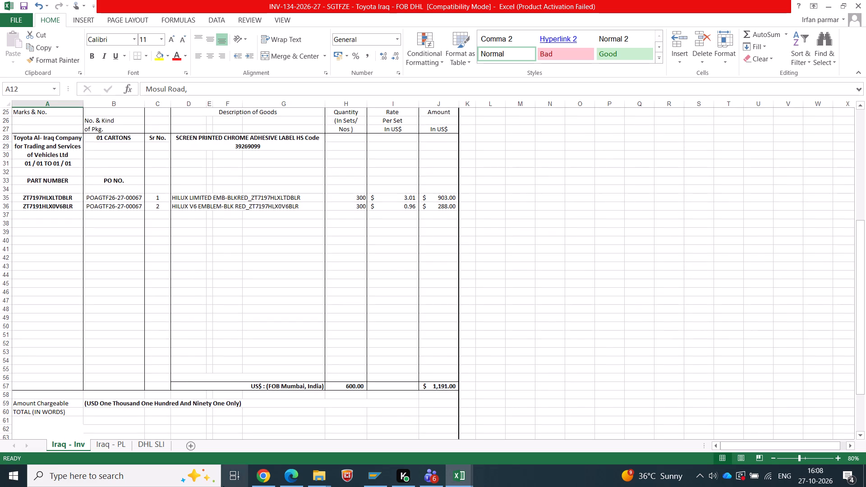
{"action": "left_click", "coordinate": [151, 447]}
{"action": "scroll", "coordinate": [241, 311], "scroll_direction": "up", "scroll_amount": 11}
{"action": "key", "text": "ctrl+s"}
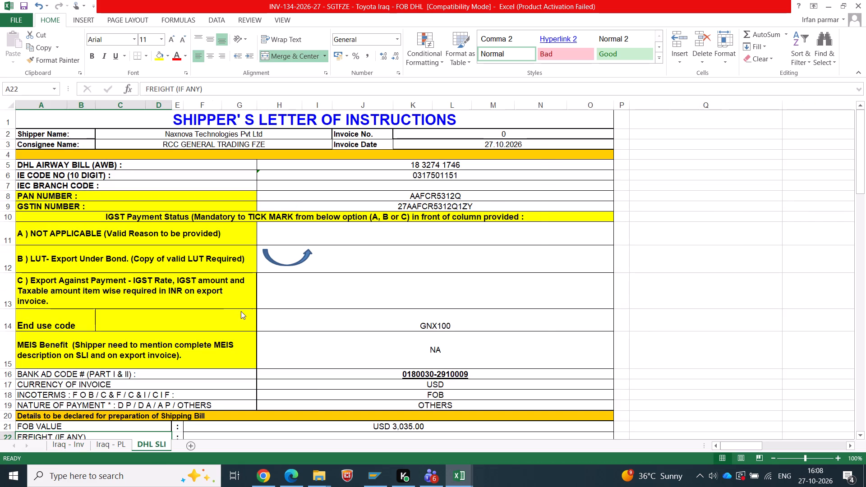
{"action": "left_click", "coordinate": [485, 310]}
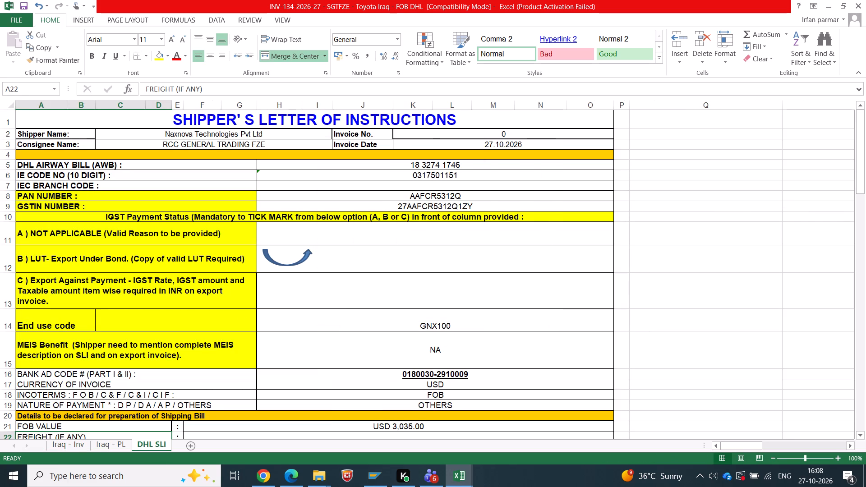
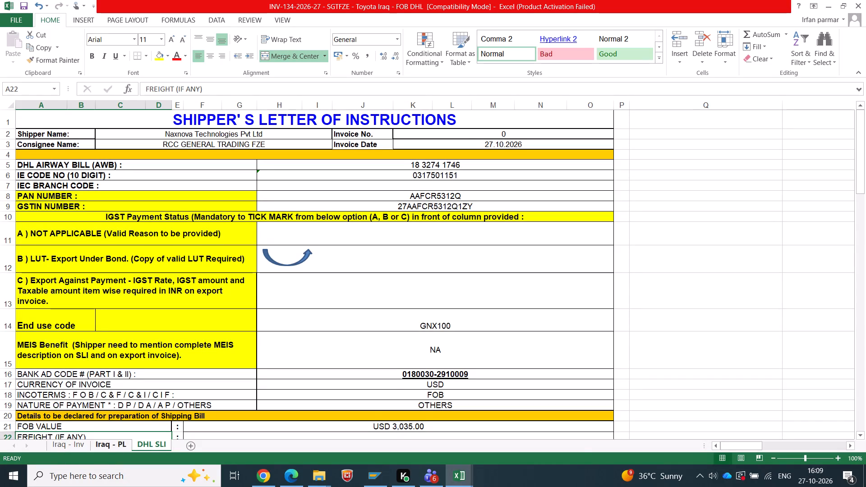
Link the FOB value on the DHL SLI sheet to the invoice total in cell J57 of the Iraq - Inv sheet.
{"action": "scroll", "coordinate": [42, 383], "scroll_direction": "down", "scroll_amount": 3}
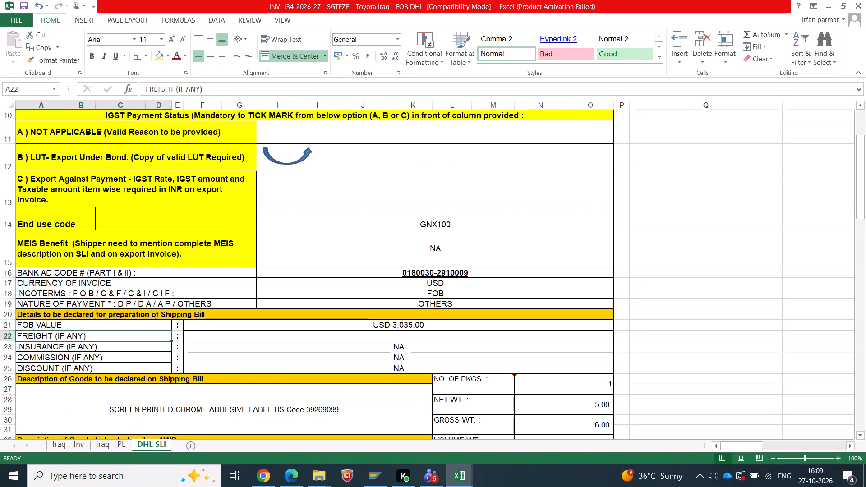
{"action": "left_click", "coordinate": [355, 337]}
{"action": "left_click", "coordinate": [365, 326]}
{"action": "key", "text": "plus"}
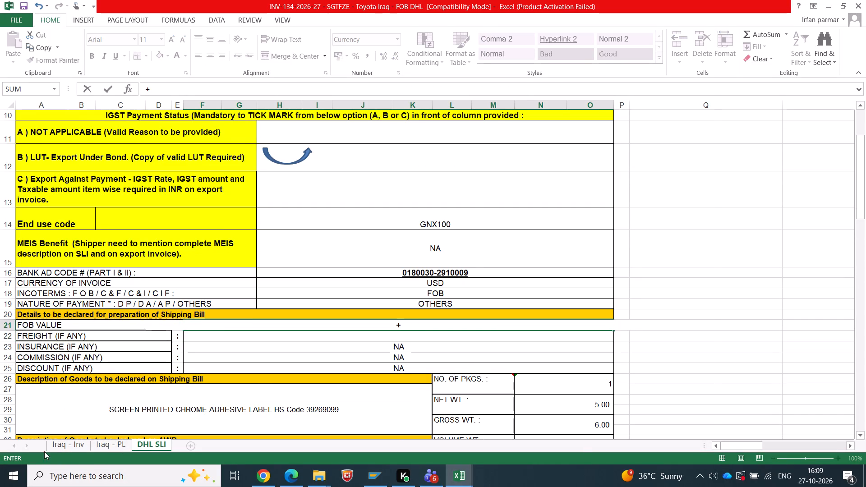
{"action": "left_click", "coordinate": [54, 448]}
{"action": "scroll", "coordinate": [491, 312], "scroll_direction": "down", "scroll_amount": 4}
{"action": "left_click", "coordinate": [440, 277]}
{"action": "left_click", "coordinate": [444, 286]}
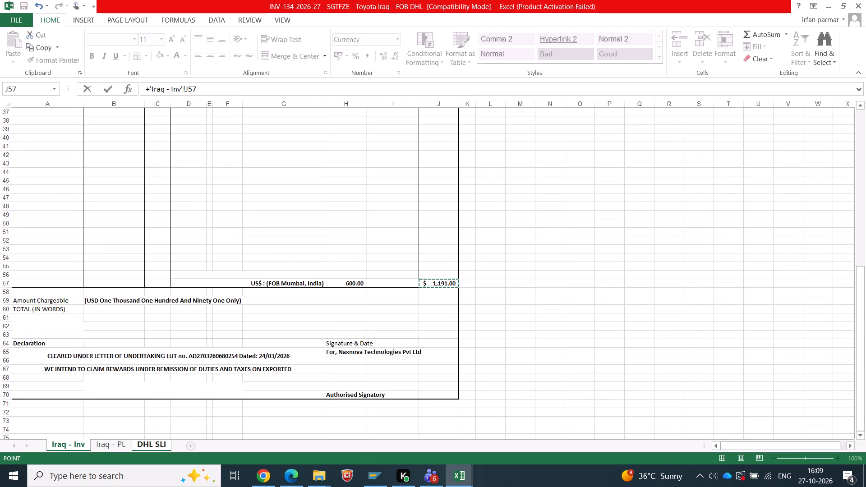
{"action": "key", "text": "Return"}
Review the Iraq - Inv sheet from its totals up to the header, and check it against the DHL SLI sheet.
{"action": "scroll", "coordinate": [418, 306], "scroll_direction": "down", "scroll_amount": 3}
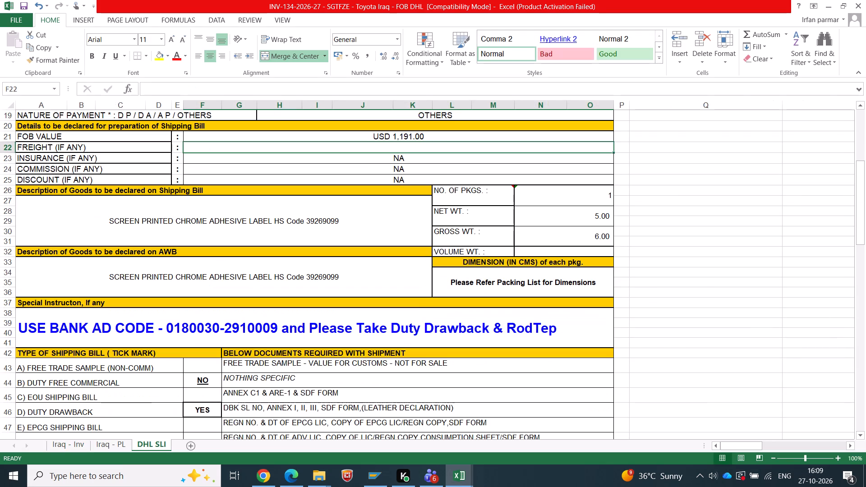
{"action": "scroll", "coordinate": [202, 441], "scroll_direction": "up", "scroll_amount": 1}
{"action": "left_click", "coordinate": [73, 445]}
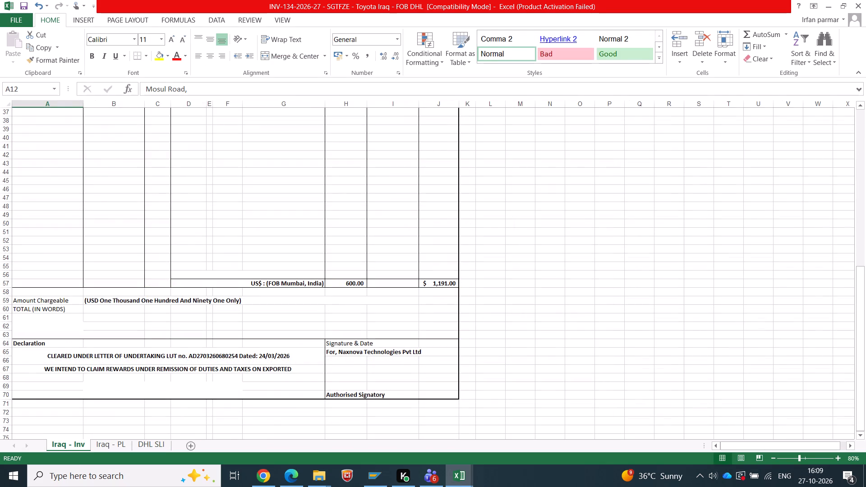
{"action": "scroll", "coordinate": [207, 292], "scroll_direction": "up", "scroll_amount": 1}
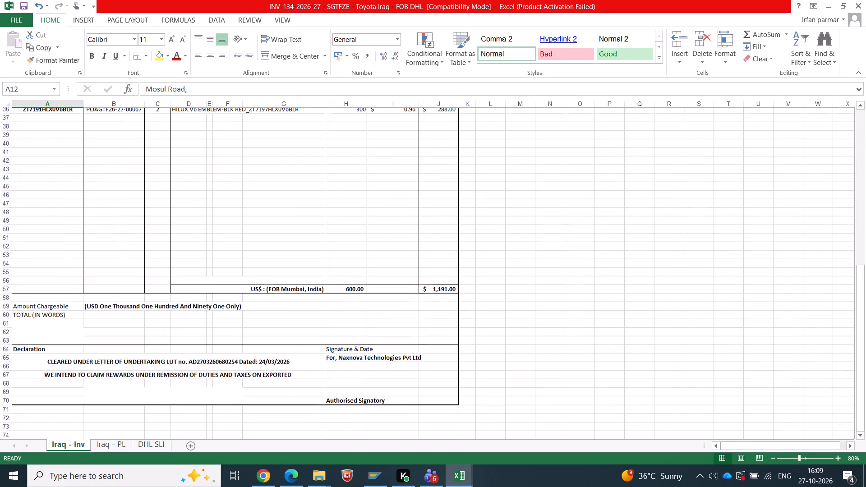
{"action": "scroll", "coordinate": [211, 287], "scroll_direction": "up", "scroll_amount": 4}
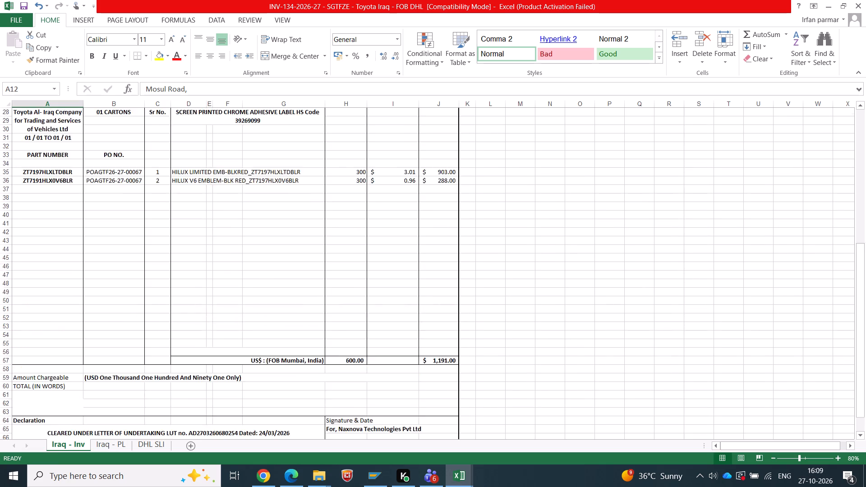
{"action": "scroll", "coordinate": [211, 287], "scroll_direction": "up", "scroll_amount": 20}
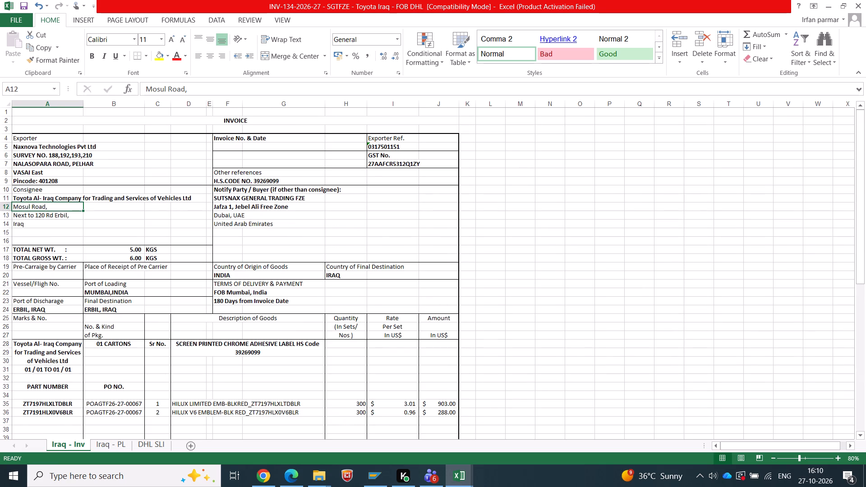
{"action": "scroll", "coordinate": [176, 286], "scroll_direction": "down", "scroll_amount": 6}
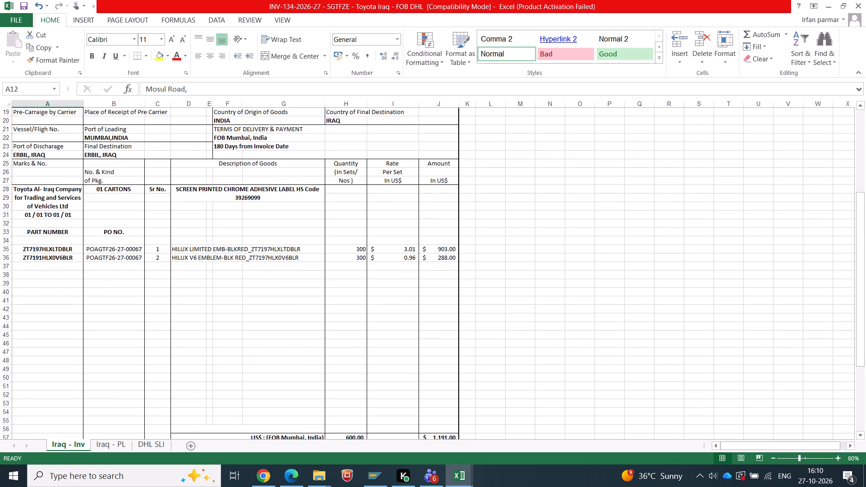
{"action": "scroll", "coordinate": [228, 292], "scroll_direction": "down", "scroll_amount": 4}
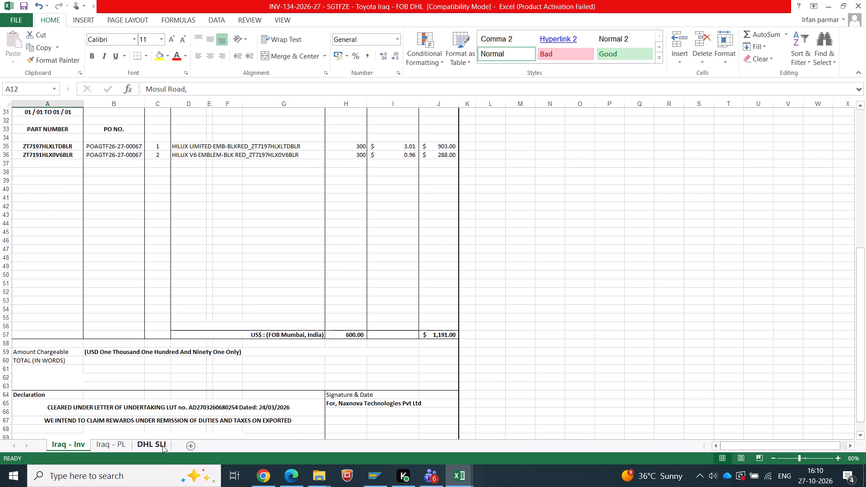
{"action": "left_click", "coordinate": [162, 446]}
{"action": "scroll", "coordinate": [306, 306], "scroll_direction": "up", "scroll_amount": 10}
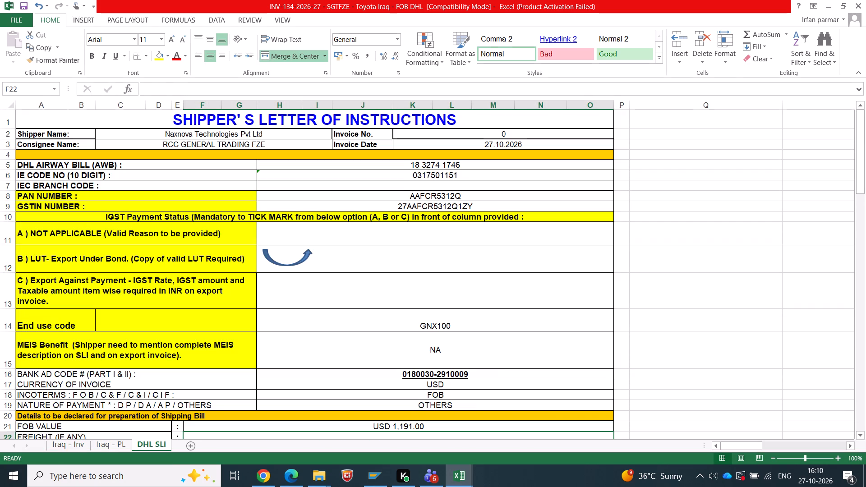
{"action": "scroll", "coordinate": [306, 308], "scroll_direction": "up", "scroll_amount": 2}
{"action": "scroll", "coordinate": [306, 307], "scroll_direction": "down", "scroll_amount": 4}
{"action": "scroll", "coordinate": [306, 307], "scroll_direction": "up", "scroll_amount": 6}
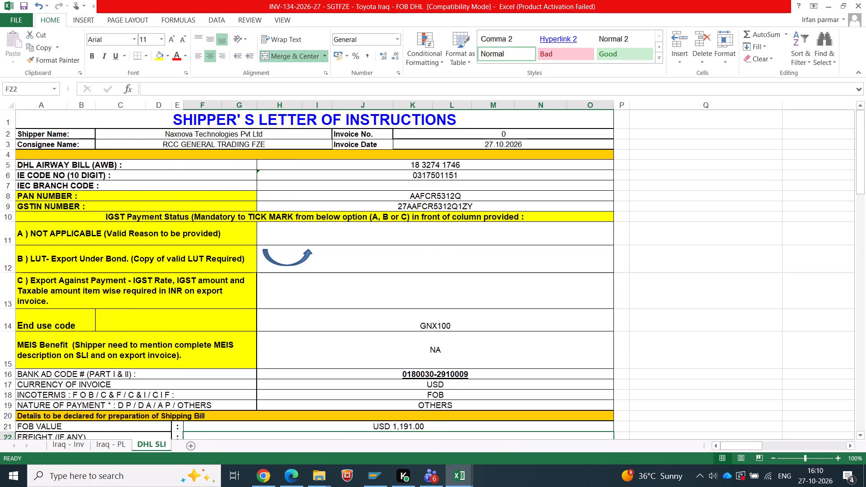
{"action": "scroll", "coordinate": [306, 307], "scroll_direction": "down", "scroll_amount": 12}
Save the invoice workbook in its current file format, continuing past the compatibility check.
{"action": "key", "text": "ctrl+s"}
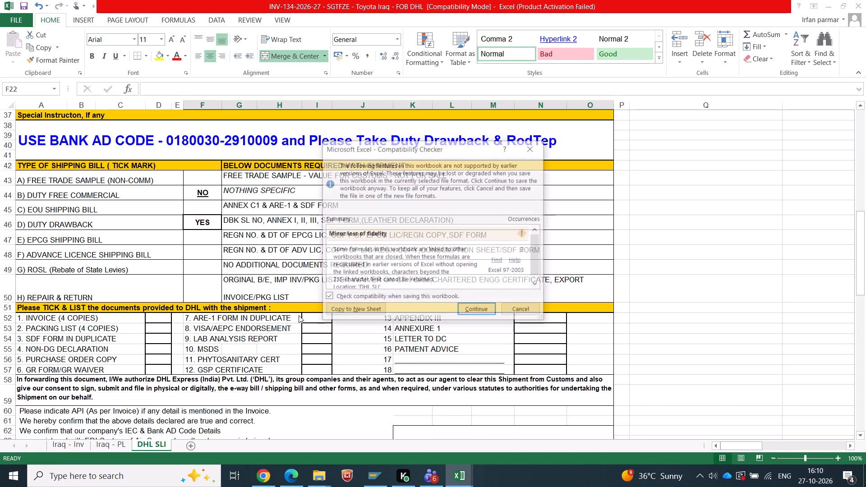
{"action": "scroll", "coordinate": [288, 336], "scroll_direction": "down", "scroll_amount": 6}
{"action": "left_click", "coordinate": [472, 307]}
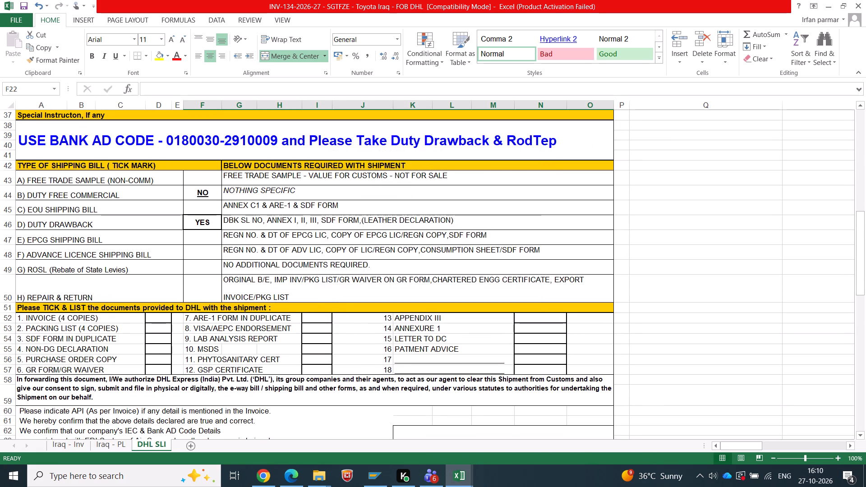
Recheck the DHL SLI, Iraq - Inv and Iraq - PL sheets, including item lines, totals, weights and carton dimensions.
{"action": "scroll", "coordinate": [157, 307], "scroll_direction": "down", "scroll_amount": 7}
{"action": "scroll", "coordinate": [93, 285], "scroll_direction": "up", "scroll_amount": 13}
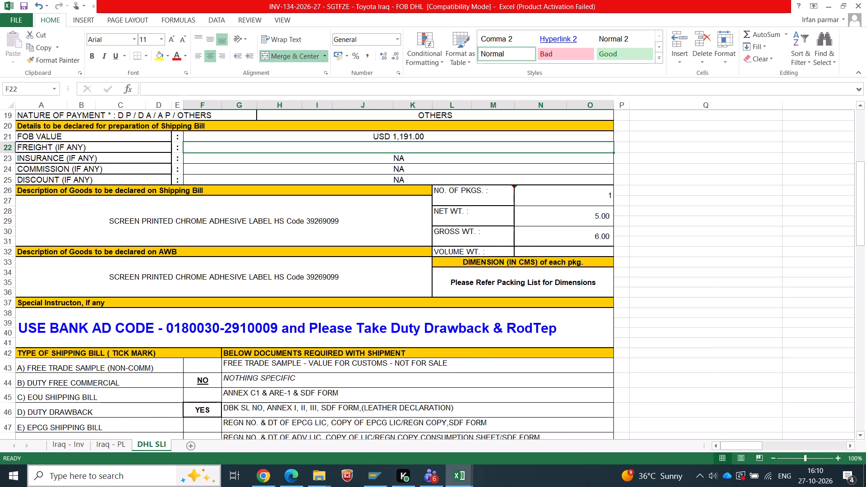
{"action": "left_click", "coordinate": [68, 447]}
{"action": "scroll", "coordinate": [216, 354], "scroll_direction": "up", "scroll_amount": 7}
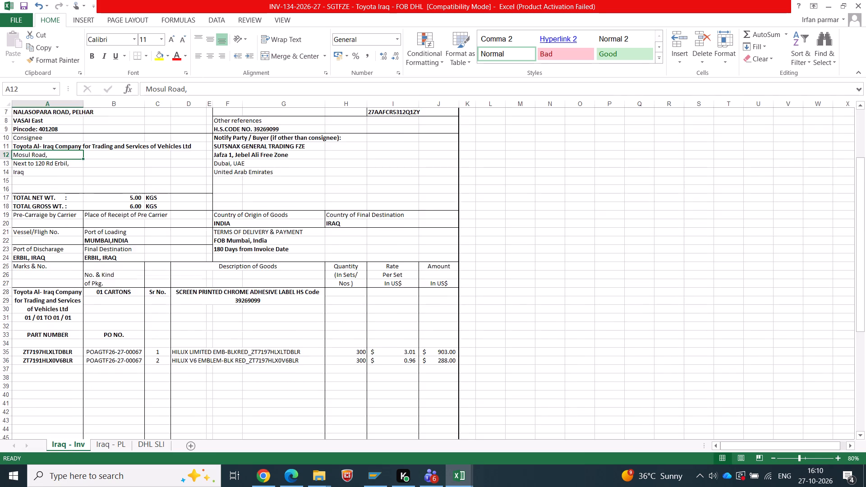
{"action": "scroll", "coordinate": [221, 355], "scroll_direction": "up", "scroll_amount": 15}
{"action": "scroll", "coordinate": [230, 315], "scroll_direction": "down", "scroll_amount": 6}
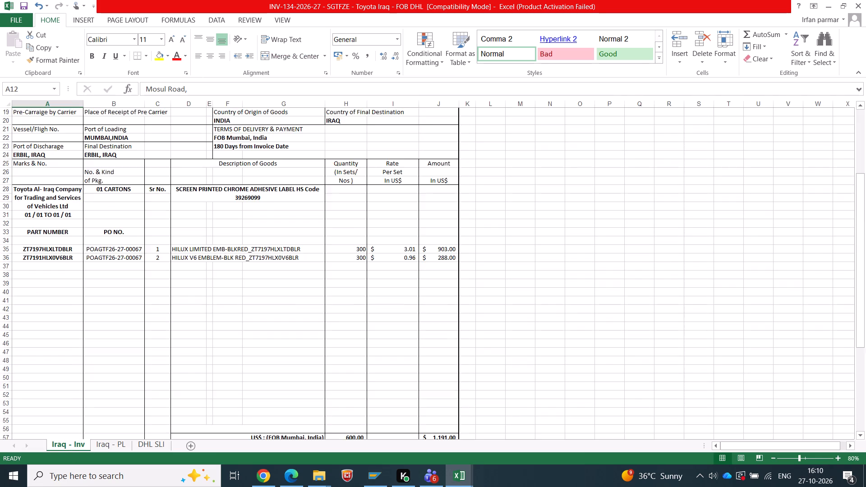
{"action": "scroll", "coordinate": [232, 303], "scroll_direction": "down", "scroll_amount": 7}
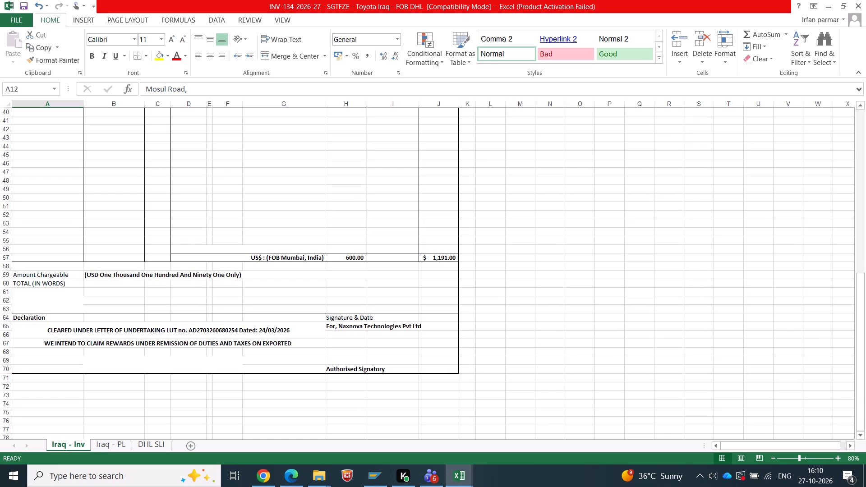
{"action": "scroll", "coordinate": [137, 257], "scroll_direction": "up", "scroll_amount": 11}
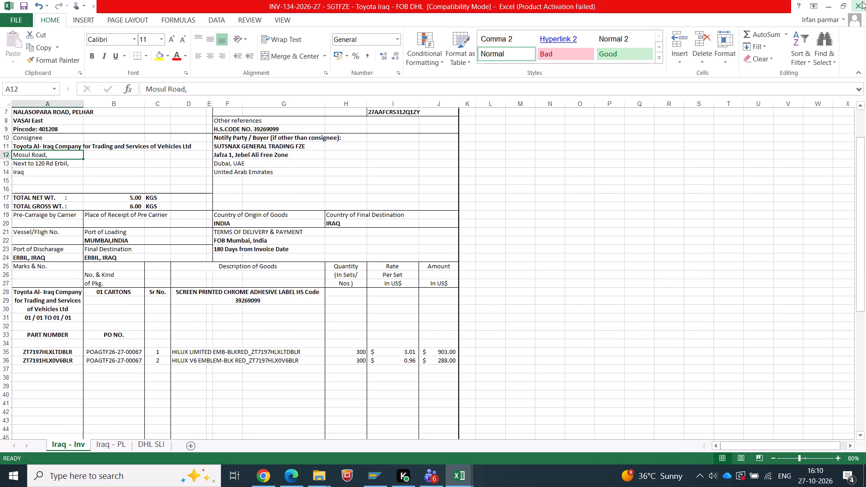
{"action": "scroll", "coordinate": [271, 365], "scroll_direction": "up", "scroll_amount": 8}
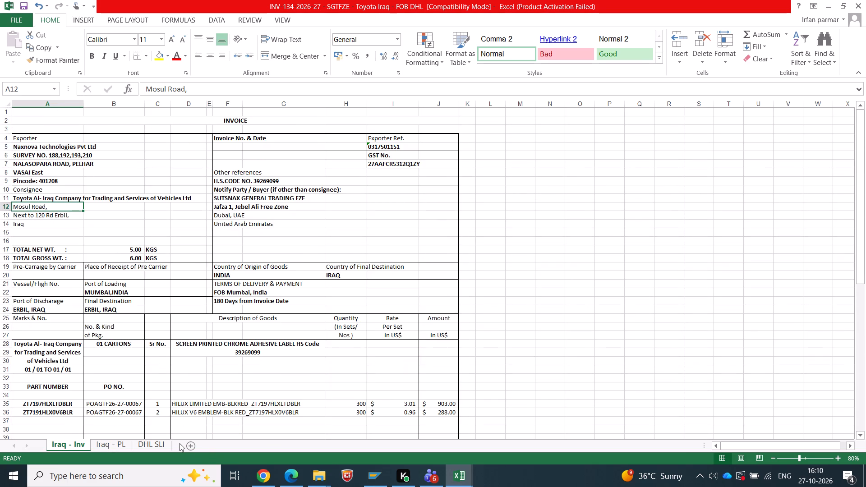
{"action": "left_click", "coordinate": [153, 445]}
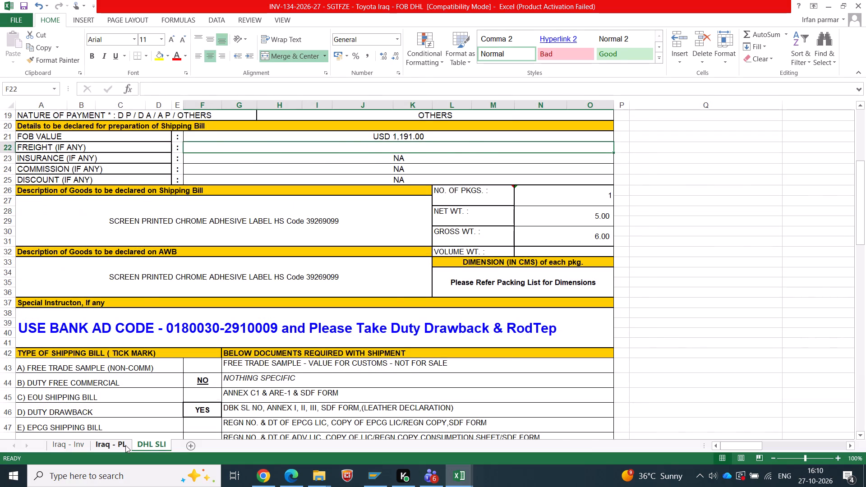
{"action": "left_click", "coordinate": [125, 445]}
{"action": "scroll", "coordinate": [154, 358], "scroll_direction": "up", "scroll_amount": 4}
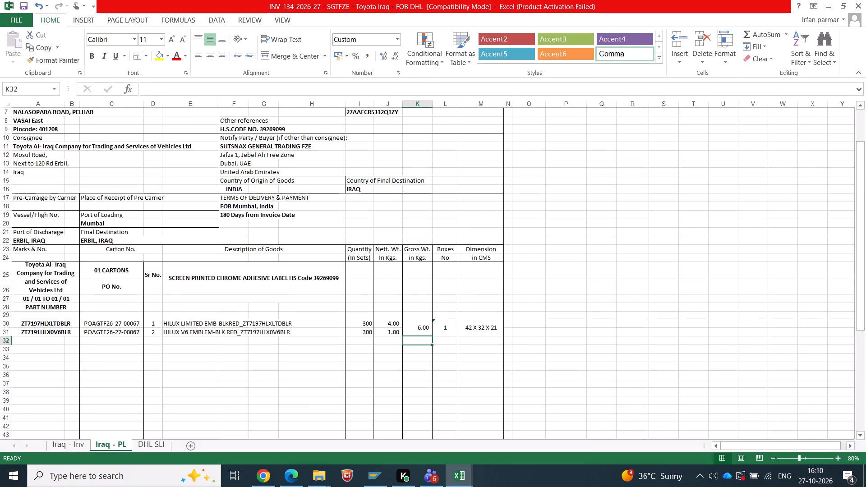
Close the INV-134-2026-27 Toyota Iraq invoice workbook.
{"action": "left_click", "coordinate": [861, 8]}
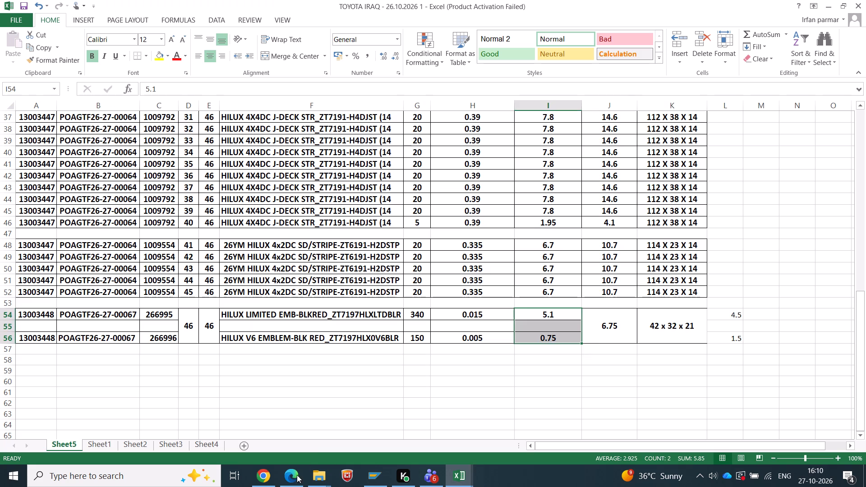
Switch to File Explorer and open the Downloads folder.
{"action": "left_click", "coordinate": [322, 480]}
{"action": "left_click", "coordinate": [256, 445]}
{"action": "left_click", "coordinate": [35, 91]}
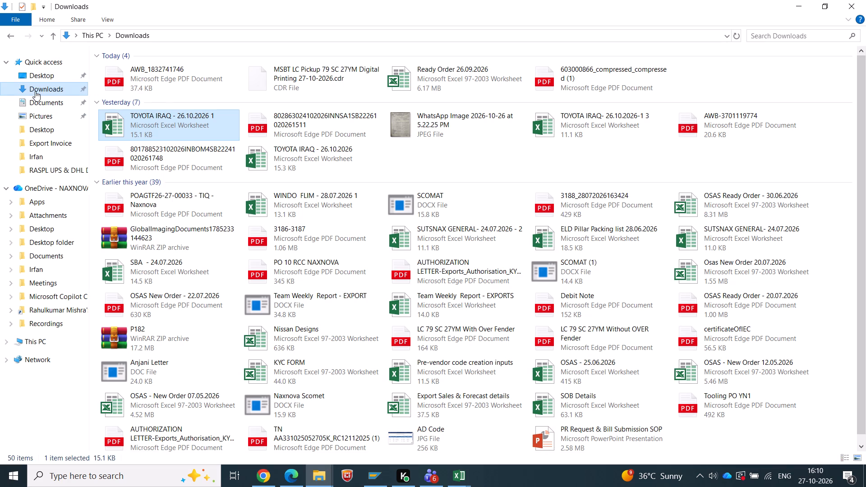
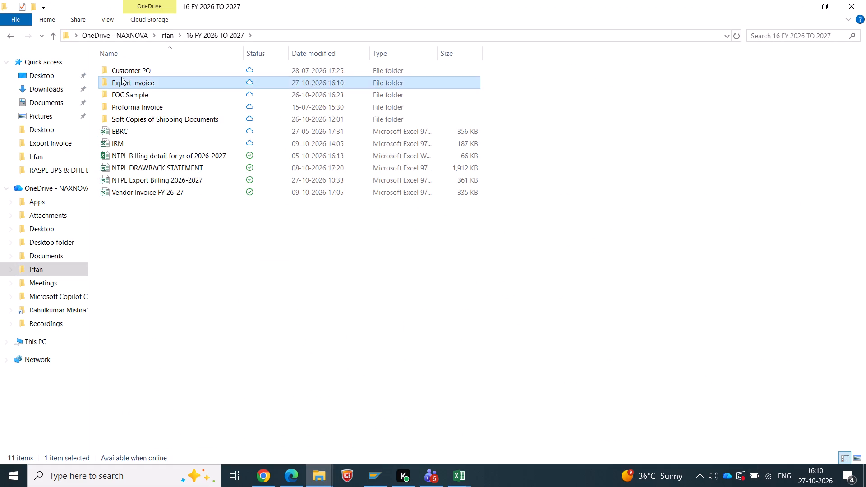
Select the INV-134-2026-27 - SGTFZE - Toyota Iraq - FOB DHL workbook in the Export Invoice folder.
{"action": "scroll", "coordinate": [711, 276], "scroll_direction": "down", "scroll_amount": 13}
{"action": "left_click", "coordinate": [205, 225]}
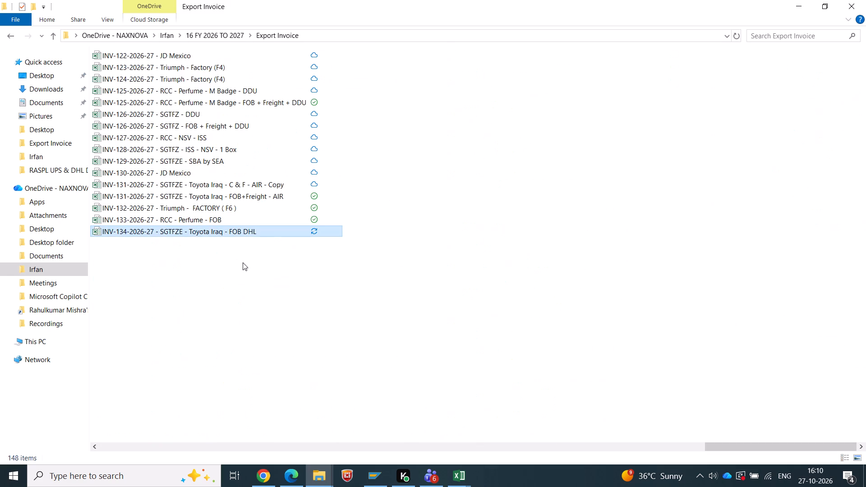
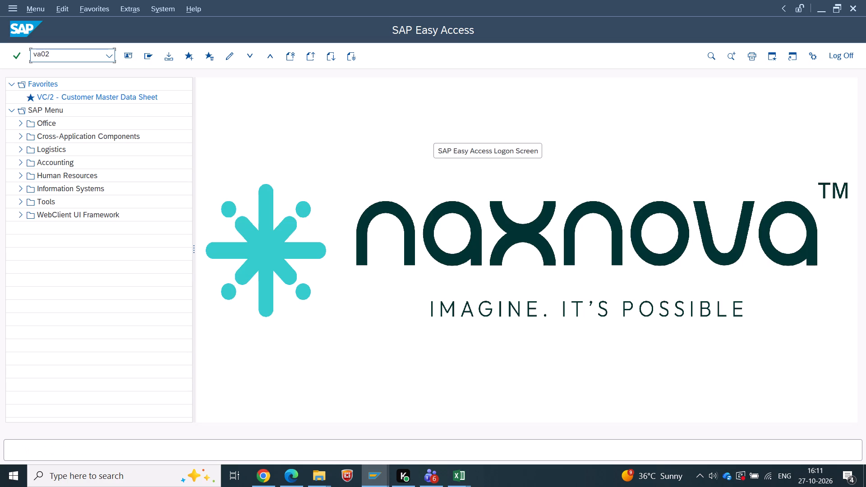
Open the Change Sales Order transaction va02 in SAP.
{"action": "key", "text": "Return"}
Switch from SAP to Excel.
{"action": "left_click", "coordinate": [460, 471]}
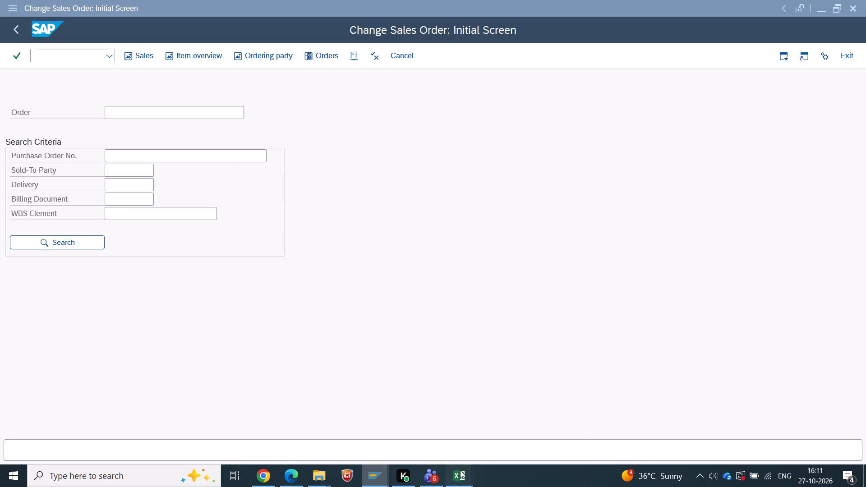
Copy sales order number 13003448 from the TOYOTA IRAQ - 26.10.2026 workbook and open that order for change in SAP.
{"action": "left_click", "coordinate": [519, 437]}
{"action": "left_click", "coordinate": [39, 339]}
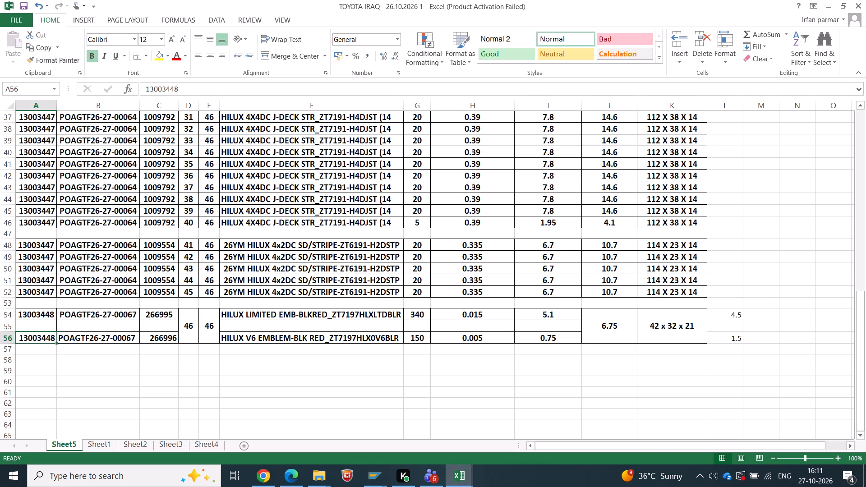
{"action": "key", "text": "ctrl+c"}
{"action": "key", "text": "alt+Tab"}
{"action": "key", "text": "ctrl+v"}
{"action": "key", "text": "Return"}
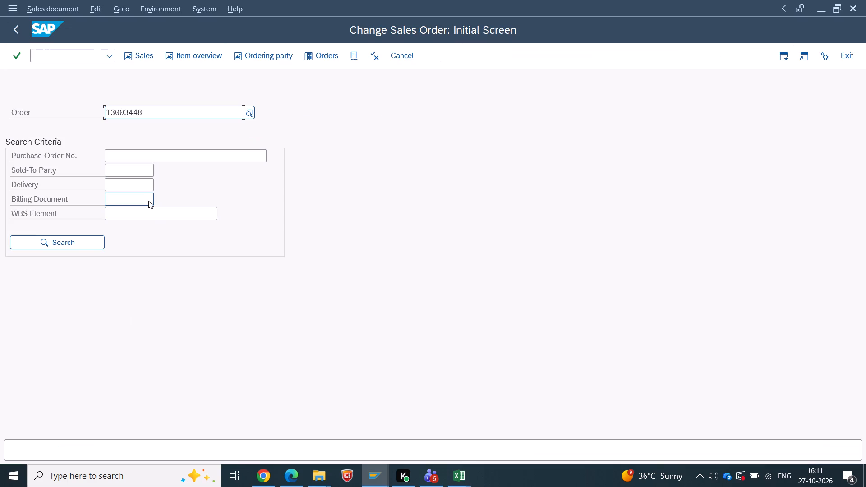
{"action": "key", "text": "Return"}
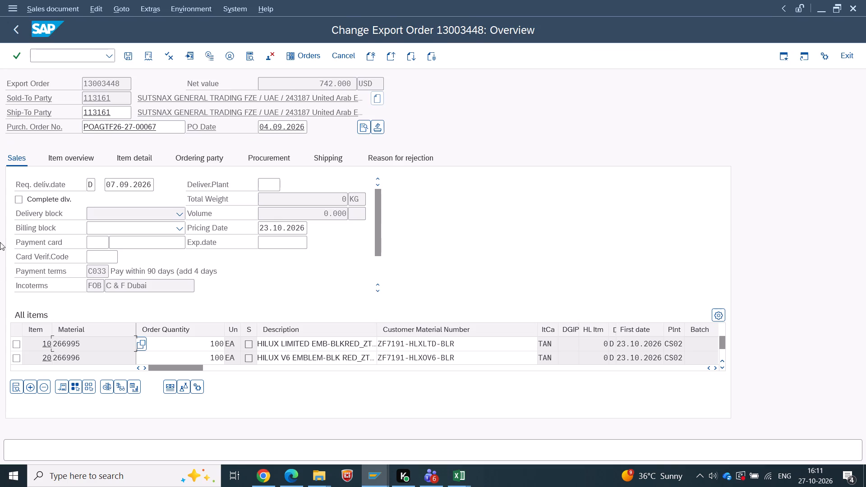
Add two new lines to the order's item overview by copying materials 266995 and 266996 from the existing items.
{"action": "left_click", "coordinate": [67, 161]}
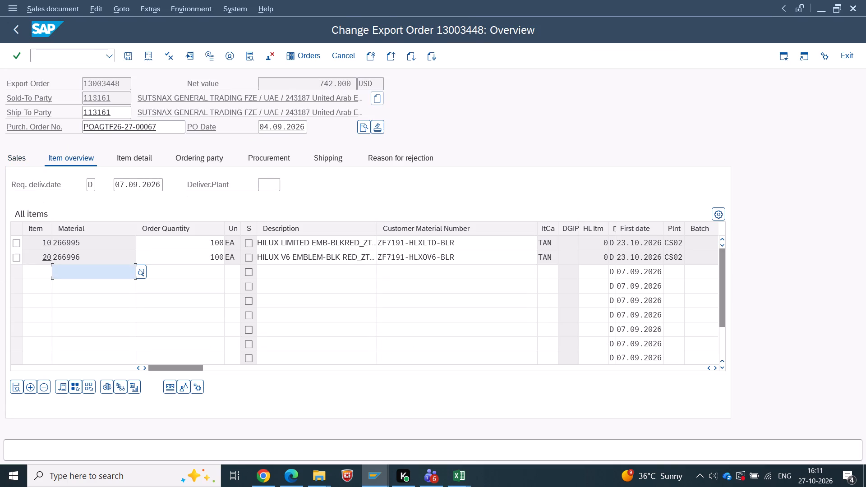
{"action": "left_click", "coordinate": [47, 270]}
{"action": "left_click_drag", "start_coordinate": [90, 243], "coordinate": [0, 240]}
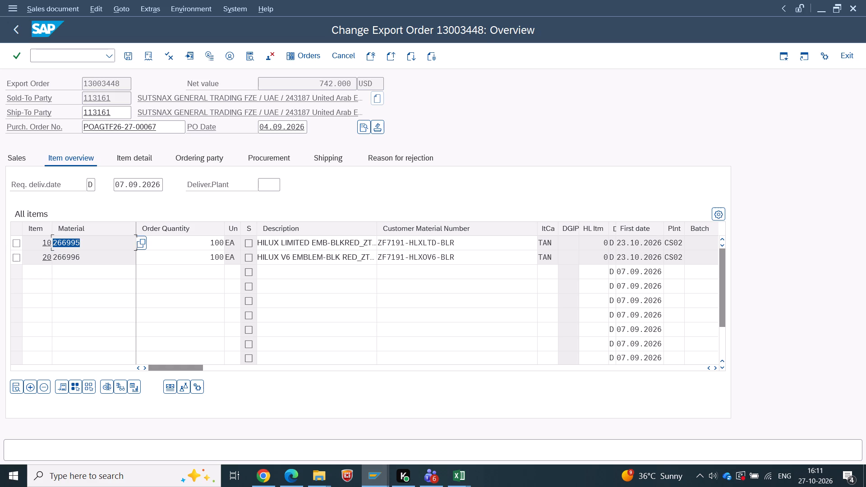
{"action": "key", "text": "ctrl+c"}
{"action": "left_click", "coordinate": [77, 276]}
{"action": "key", "text": "ctrl+v"}
{"action": "left_click", "coordinate": [77, 285]}
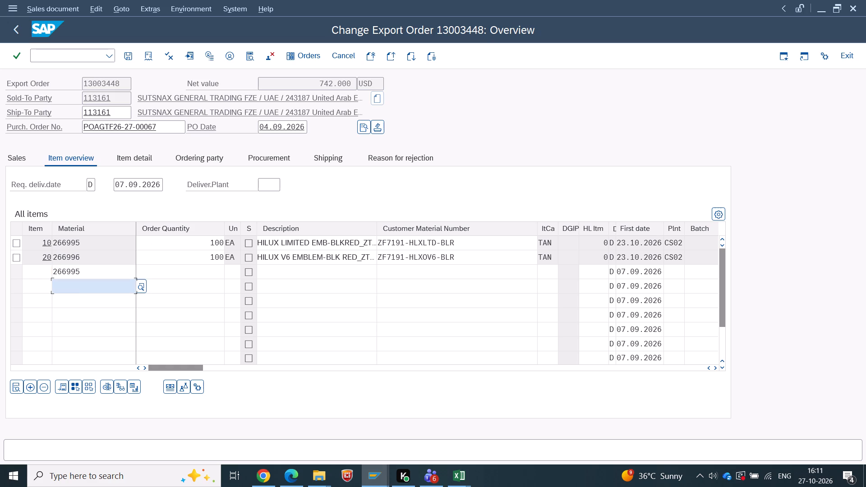
{"action": "left_click_drag", "start_coordinate": [79, 257], "coordinate": [0, 253]}
{"action": "key", "text": "ctrl+c"}
{"action": "left_click", "coordinate": [67, 282]}
{"action": "key", "text": "ctrl+v"}
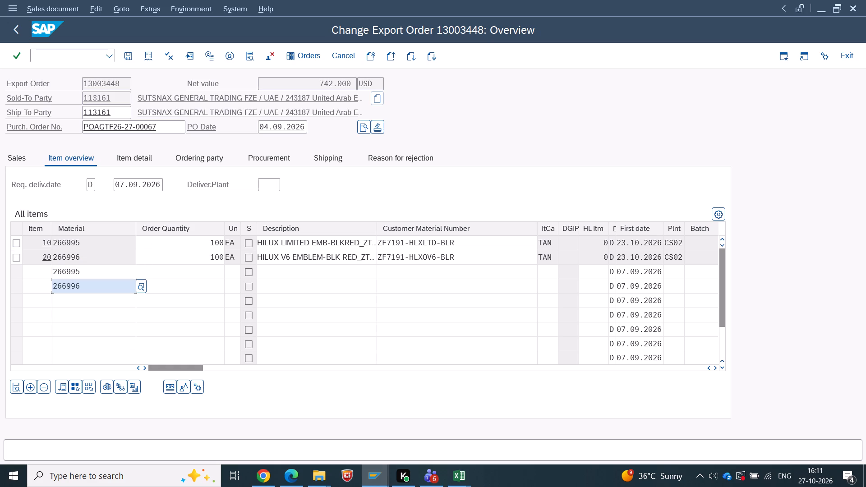
Set the order quantity of both new item lines to 300.
{"action": "left_click", "coordinate": [219, 268]}
{"action": "type", "text": "300"}
{"action": "left_click", "coordinate": [208, 287]}
{"action": "type", "text": "30"}
{"action": "key", "text": "0"}
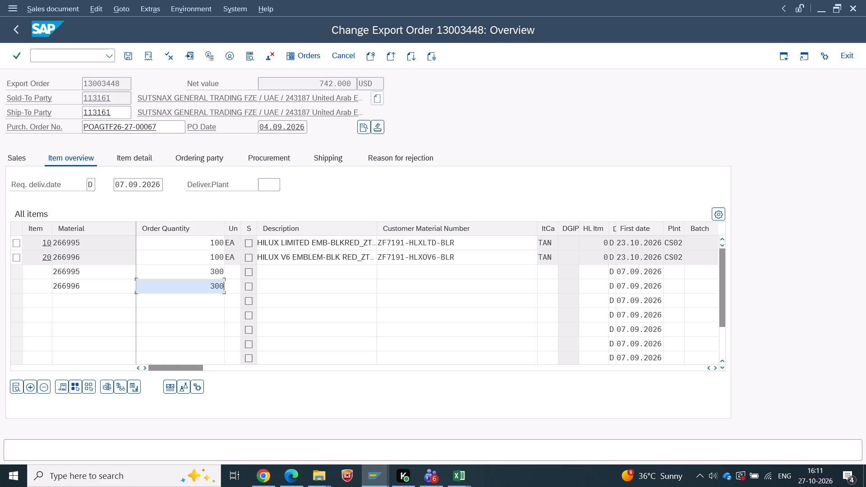
Set the plant to CS02 for both new item lines.
{"action": "left_click", "coordinate": [673, 276]}
{"action": "key", "text": "space"}
{"action": "left_click", "coordinate": [673, 285]}
{"action": "left_click", "coordinate": [672, 271]}
{"action": "key", "text": "space"}
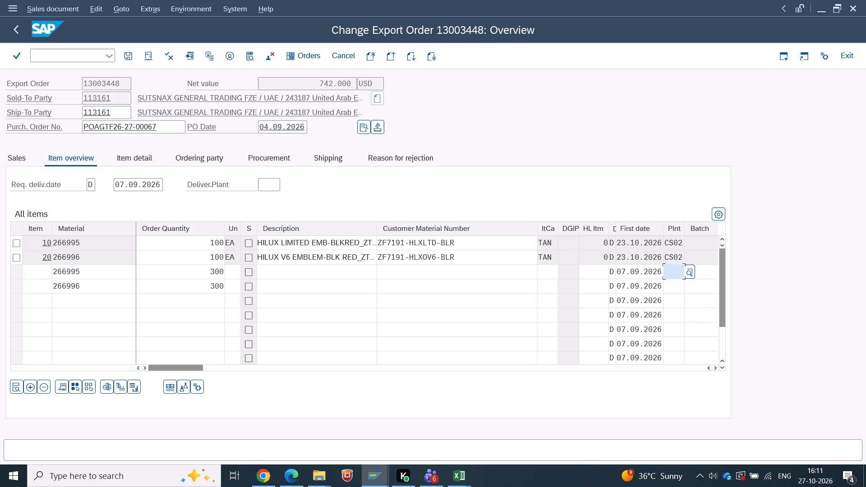
{"action": "type", "text": "CS02"}
{"action": "left_click", "coordinate": [672, 285]}
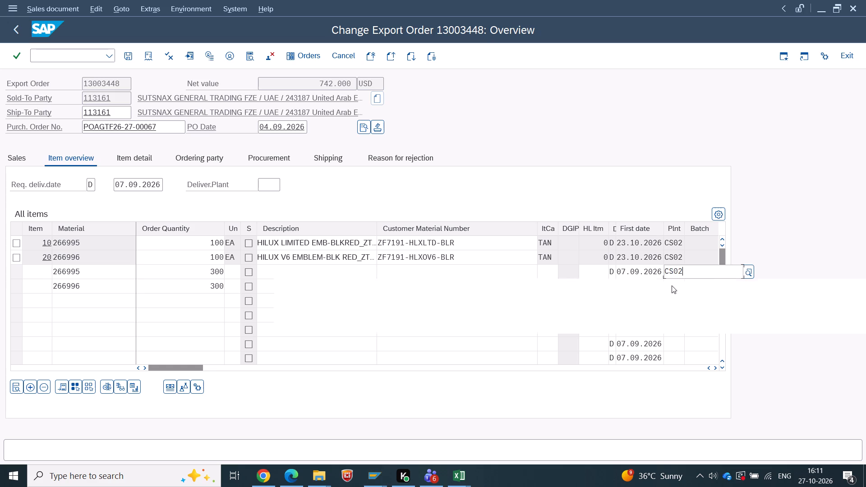
{"action": "left_click", "coordinate": [685, 314]}
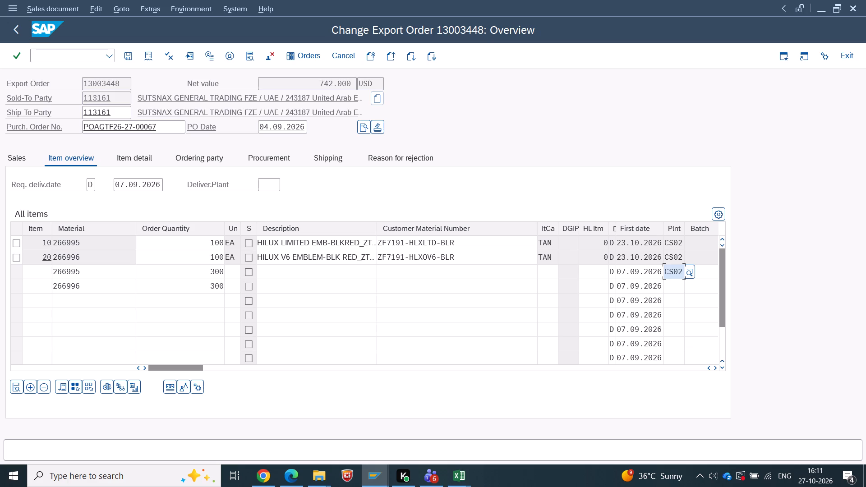
{"action": "left_click", "coordinate": [675, 281]}
{"action": "type", "text": "CS02"}
{"action": "key", "text": "Tab"}
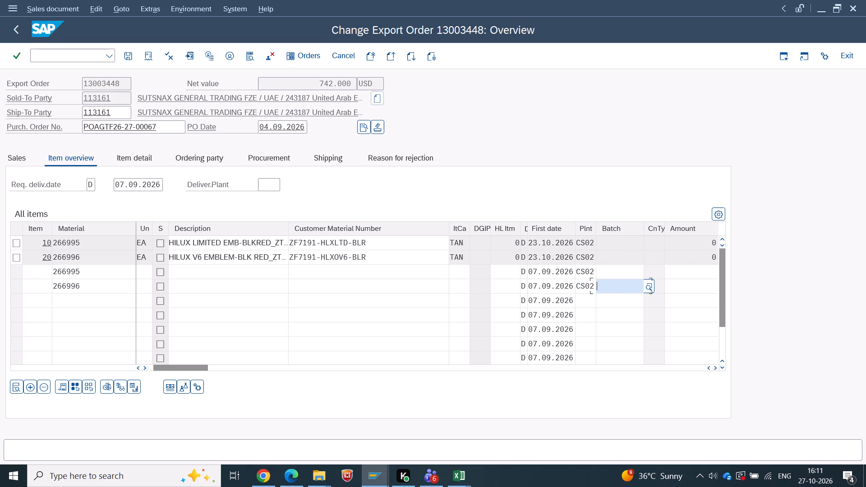
Set the storage location to FG01 for the new 266995 and 266996 lines.
{"action": "left_click", "coordinate": [633, 271]}
{"action": "key", "text": "Tab"}
{"action": "key", "text": "Tab"}
{"action": "key", "text": "Tab"}
{"action": "key", "text": "Tab"}
{"action": "key", "text": "Tab"}
{"action": "key", "text": "Tab"}
{"action": "key", "text": "Tab"}
{"action": "key", "text": "Tab"}
{"action": "key", "text": "Tab"}
{"action": "key", "text": "Tab"}
{"action": "key", "text": "Tab"}
{"action": "key", "text": "Tab"}
{"action": "key", "text": "Tab"}
{"action": "key", "text": "Tab"}
{"action": "key", "text": "Tab"}
{"action": "key", "text": "Tab"}
{"action": "key", "text": "Tab"}
{"action": "key", "text": "Tab"}
{"action": "key", "text": "Tab"}
{"action": "key", "text": "Tab"}
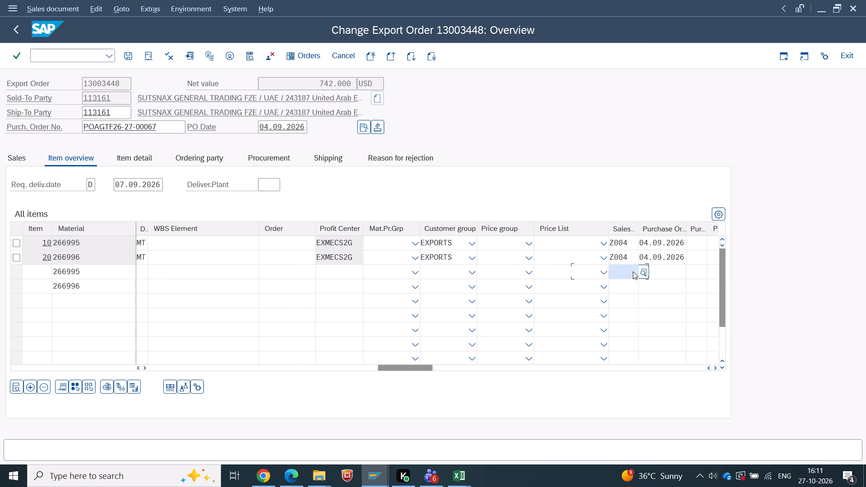
{"action": "key", "text": "Tab"}
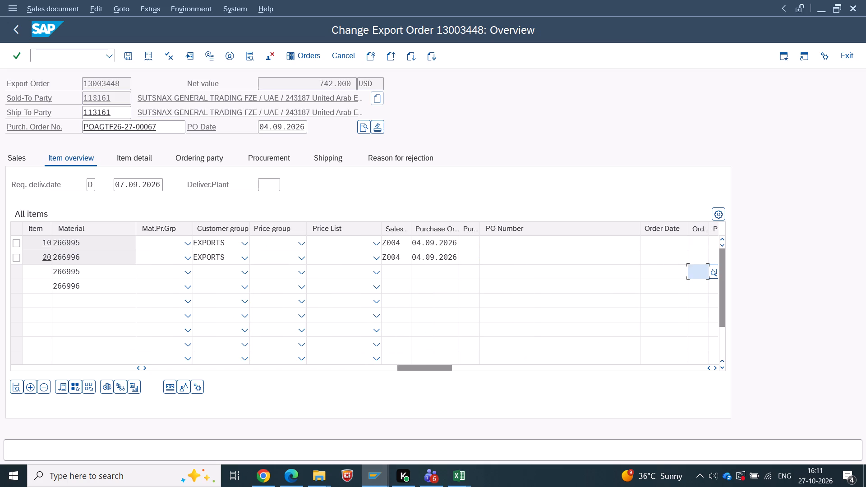
{"action": "key", "text": "Tab"}
{"action": "key", "text": "Tab"}
{"action": "key", "text": "space"}
{"action": "left_click", "coordinate": [696, 290]}
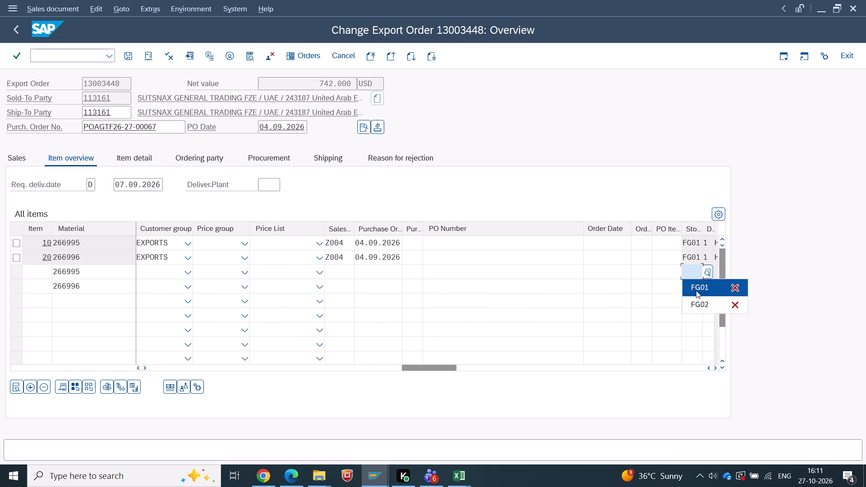
{"action": "left_click", "coordinate": [696, 290]}
{"action": "key", "text": "space"}
{"action": "left_click", "coordinate": [743, 317]}
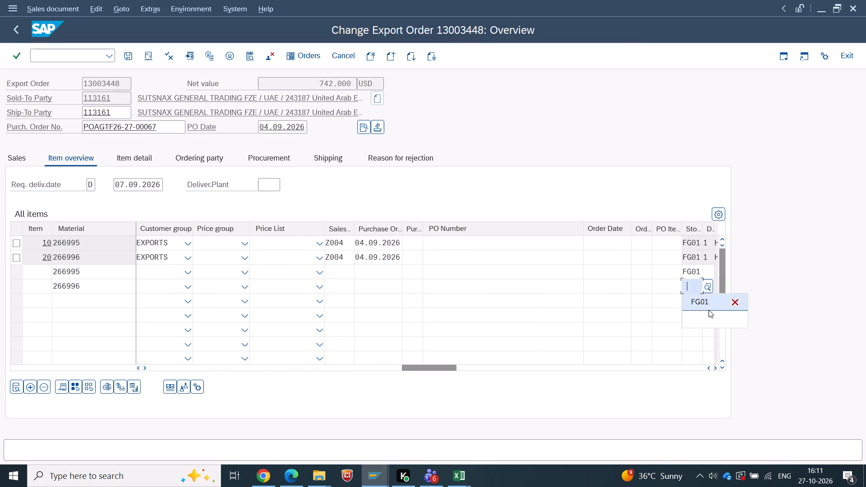
{"action": "left_click", "coordinate": [703, 303]}
Confirm the new order items and continue past the availability control for both materials.
{"action": "key", "text": "Return"}
{"action": "key", "text": "Return"}
{"action": "key", "text": "Return"}
{"action": "key", "text": "Return"}
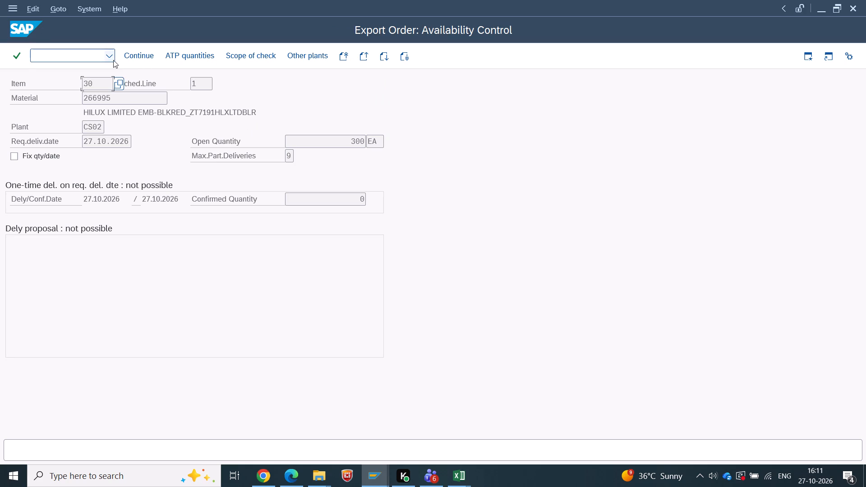
{"action": "left_click", "coordinate": [147, 62]}
{"action": "left_click", "coordinate": [147, 62]}
{"action": "left_click", "coordinate": [147, 62]}
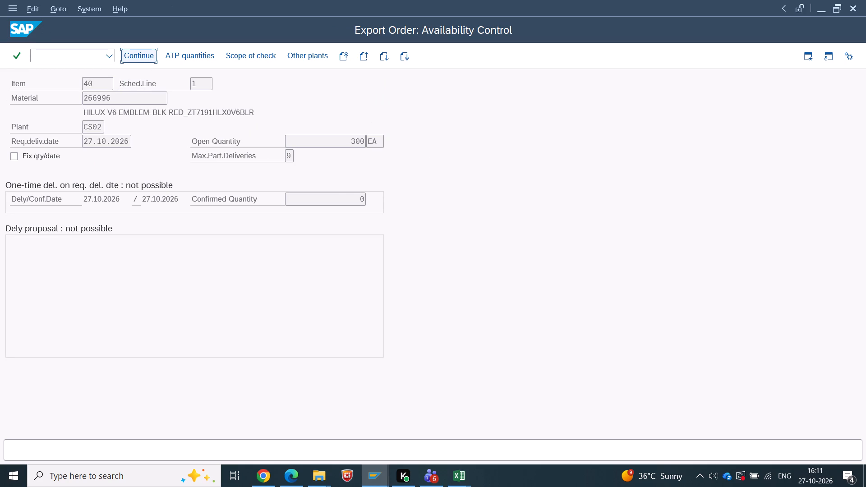
{"action": "left_click", "coordinate": [139, 46]}
{"action": "left_click", "coordinate": [143, 54]}
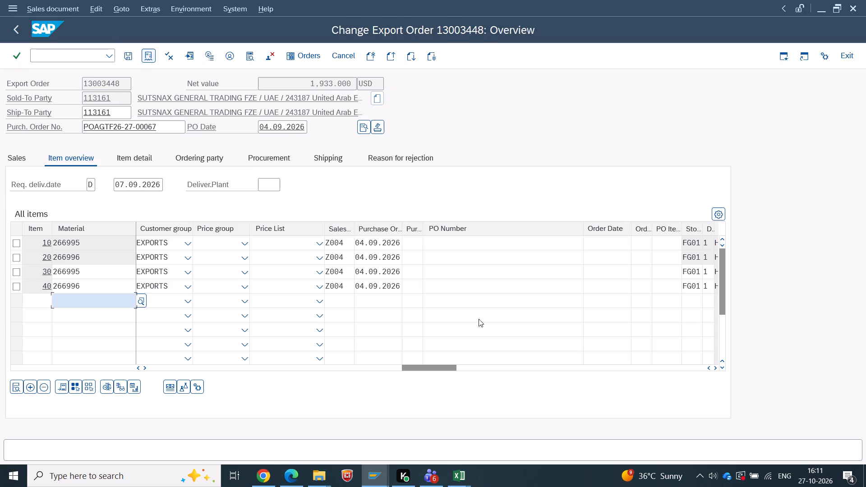
Review the item lines and the header texts of export order 13003448, and save the order.
{"action": "left_click_drag", "start_coordinate": [435, 367], "coordinate": [0, 370]}
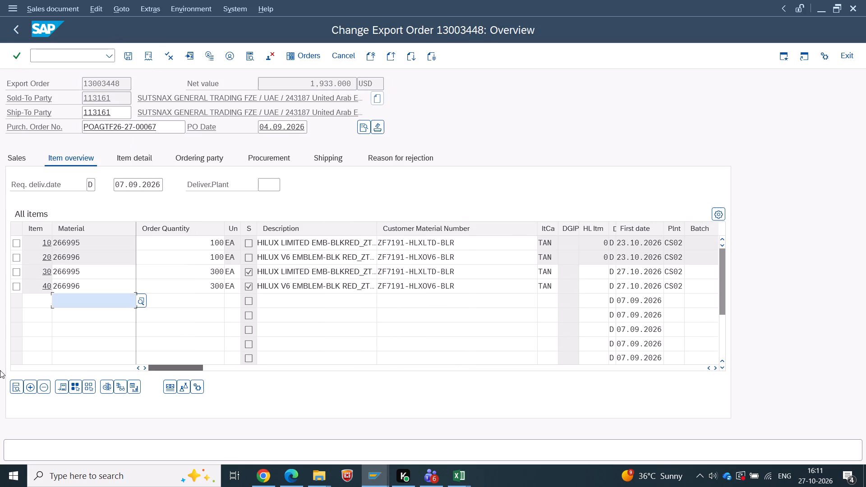
{"action": "left_click_drag", "start_coordinate": [0, 370], "coordinate": [0, 370]}
{"action": "scroll", "coordinate": [331, 299], "scroll_direction": "up", "scroll_amount": 2}
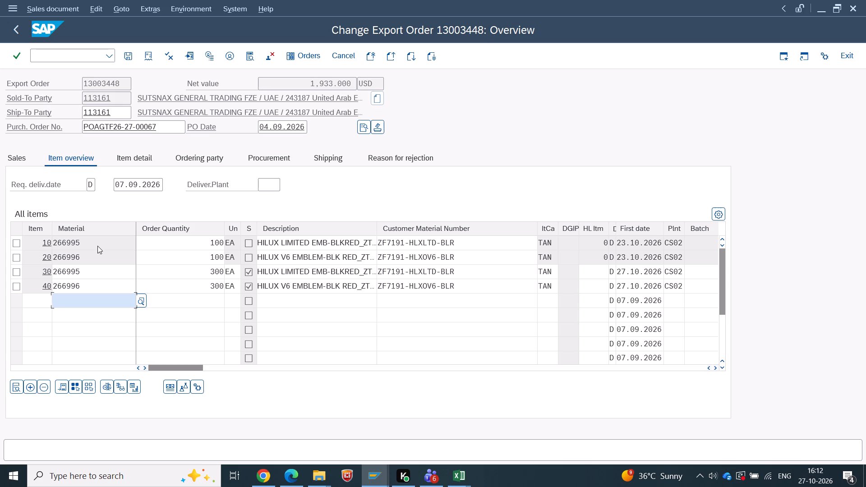
{"action": "left_click", "coordinate": [368, 126]}
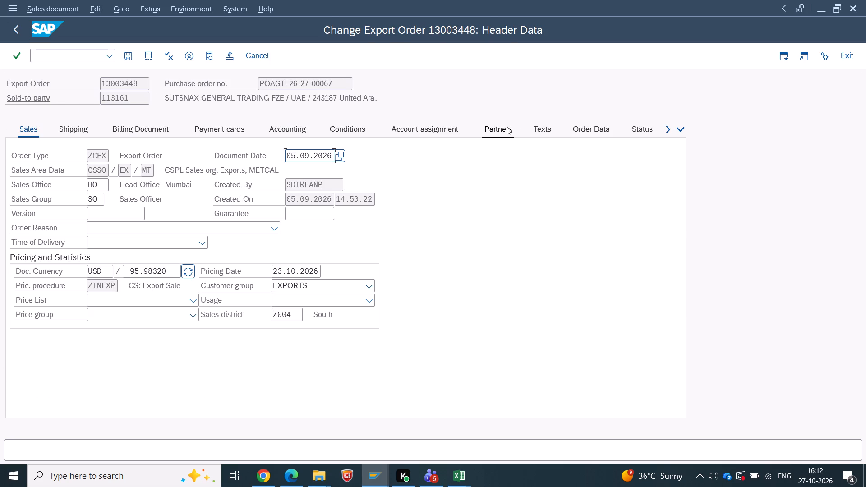
{"action": "left_click", "coordinate": [537, 126]}
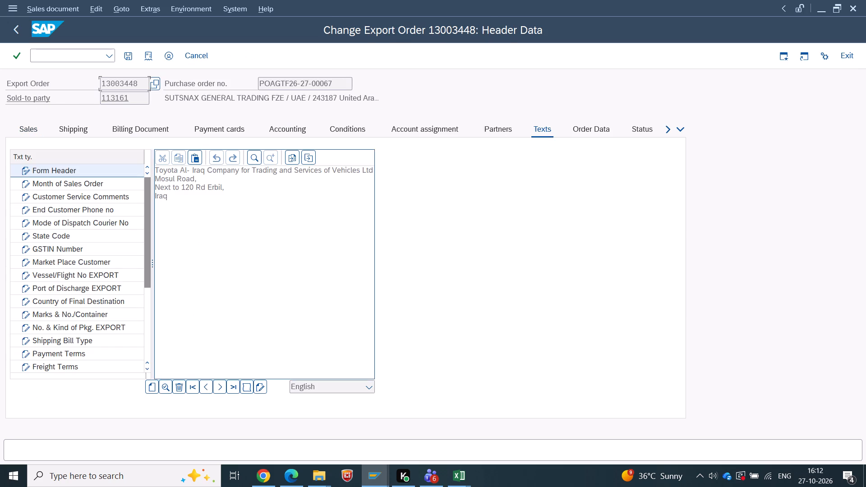
{"action": "left_click", "coordinate": [124, 52]}
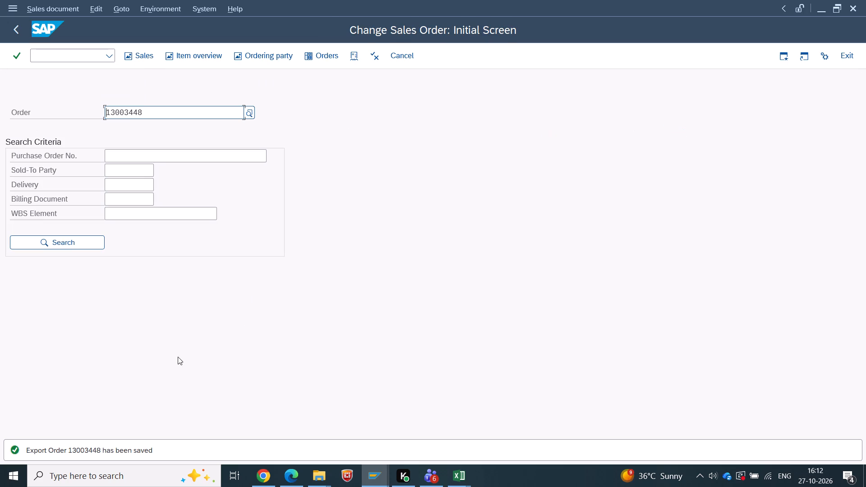
Leave the sales order transaction and run VKM1 for blocked SD documents with the credit account filter cleared.
{"action": "left_click", "coordinate": [14, 30]}
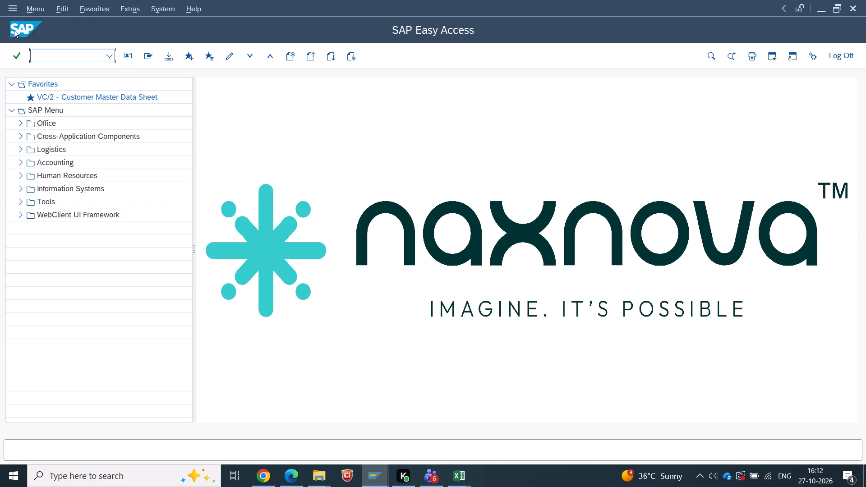
{"action": "type", "text": "vkm21"}
{"action": "key", "text": "BackSpace"}
{"action": "key", "text": "BackSpace"}
{"action": "key", "text": "1"}
{"action": "key", "text": "Return"}
{"action": "left_click_drag", "start_coordinate": [197, 156], "coordinate": [23, 141]}
{"action": "key", "text": "BackSpace"}
{"action": "left_click", "coordinate": [142, 55]}
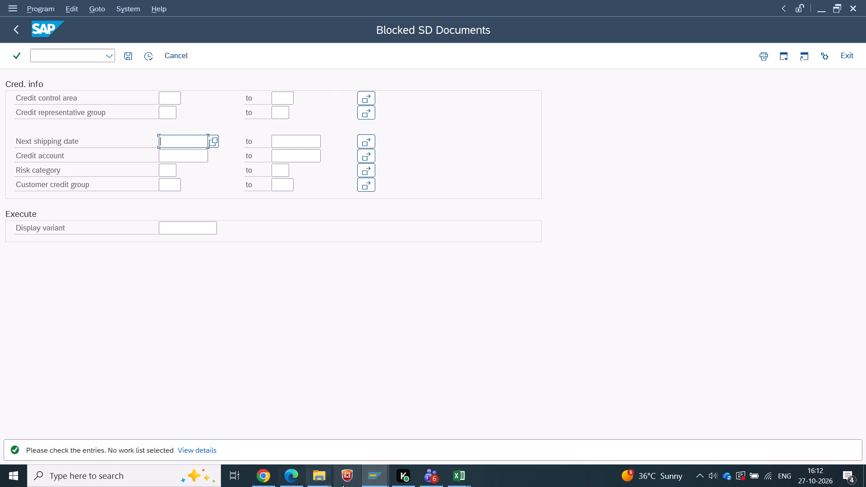
{"action": "left_click", "coordinate": [451, 478]}
{"action": "key", "text": "super+d"}
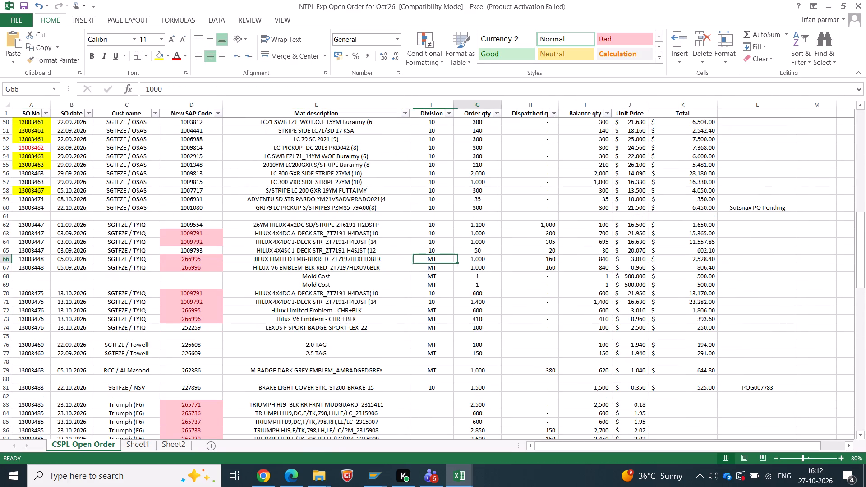
{"action": "key", "text": "Tab"}
{"action": "left_click", "coordinate": [182, 84]}
{"action": "type", "text": "+300"}
{"action": "key", "text": "Tab"}
{"action": "key", "text": "Left"}
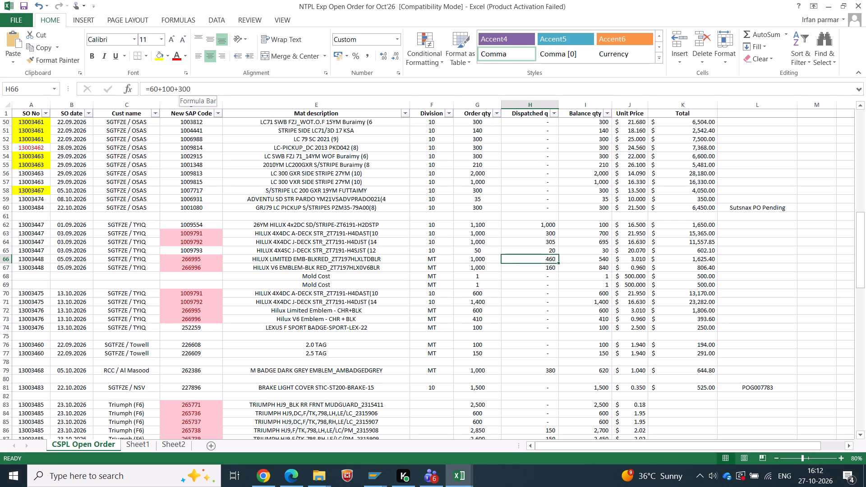
Add 300 to the dispatched quantity formula of material 266996 under order 13003448, making it =60+100+300, and save the workbook.
{"action": "key", "text": "Down"}
{"action": "key", "text": "F2"}
{"action": "type", "text": "+300"}
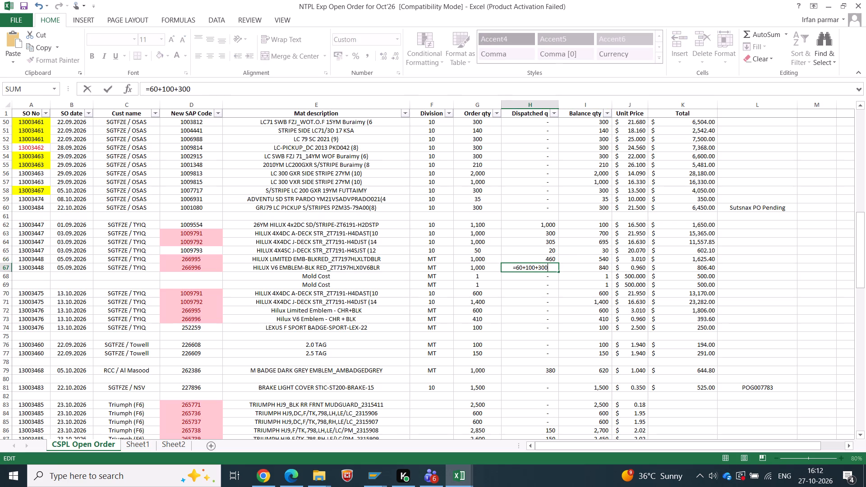
{"action": "key", "text": "Return"}
{"action": "key", "text": "ctrl+s"}
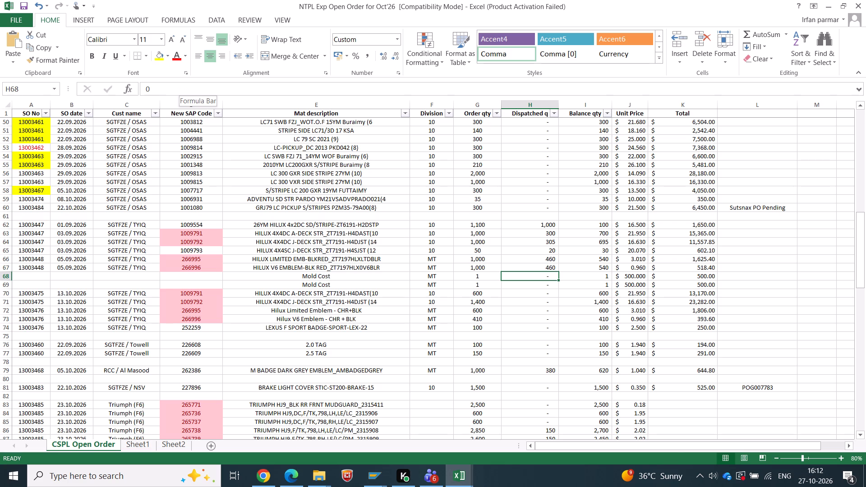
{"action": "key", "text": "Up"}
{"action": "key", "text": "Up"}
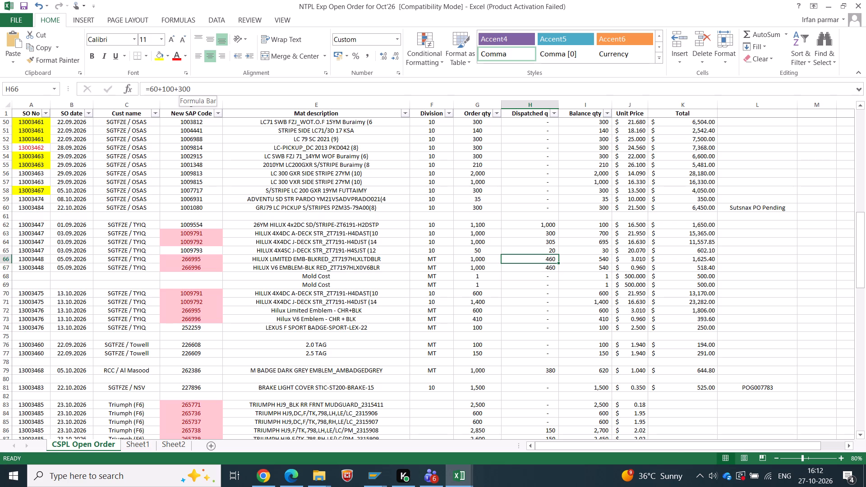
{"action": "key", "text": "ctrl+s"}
Save the NTPL Exp Open Order for Oct'26 workbook and close it, leaving the TOYOTA IRAQ workbook open.
{"action": "left_click", "coordinate": [457, 479]}
{"action": "left_click", "coordinate": [560, 441]}
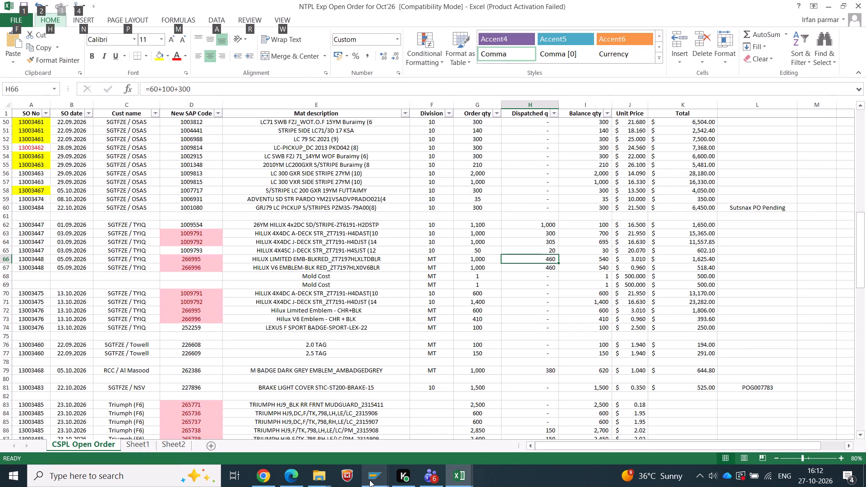
{"action": "left_click", "coordinate": [538, 317]}
{"action": "key", "text": "ctrl+s"}
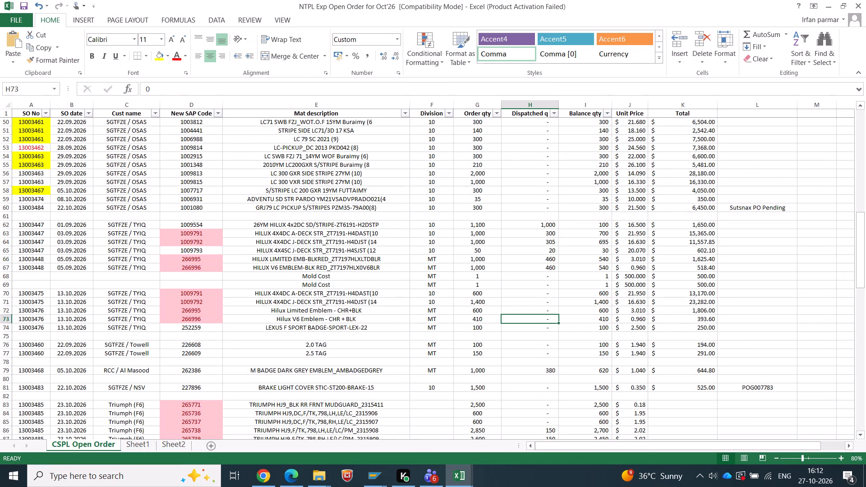
{"action": "left_click", "coordinate": [856, 11]}
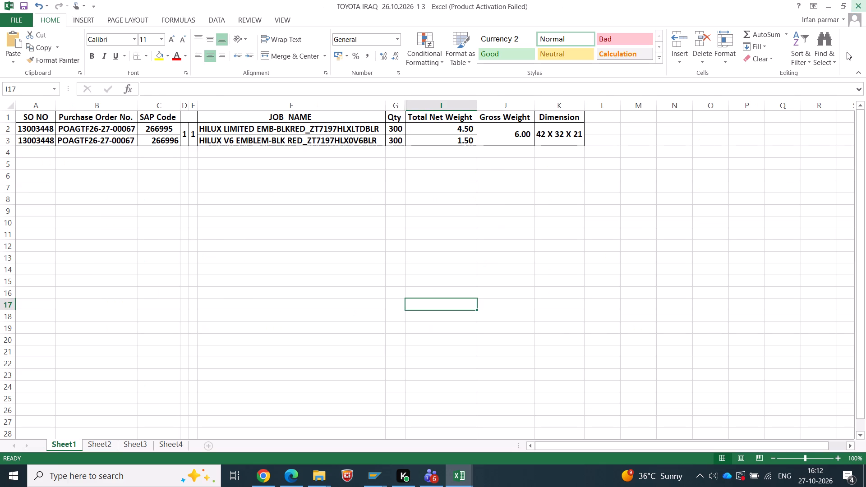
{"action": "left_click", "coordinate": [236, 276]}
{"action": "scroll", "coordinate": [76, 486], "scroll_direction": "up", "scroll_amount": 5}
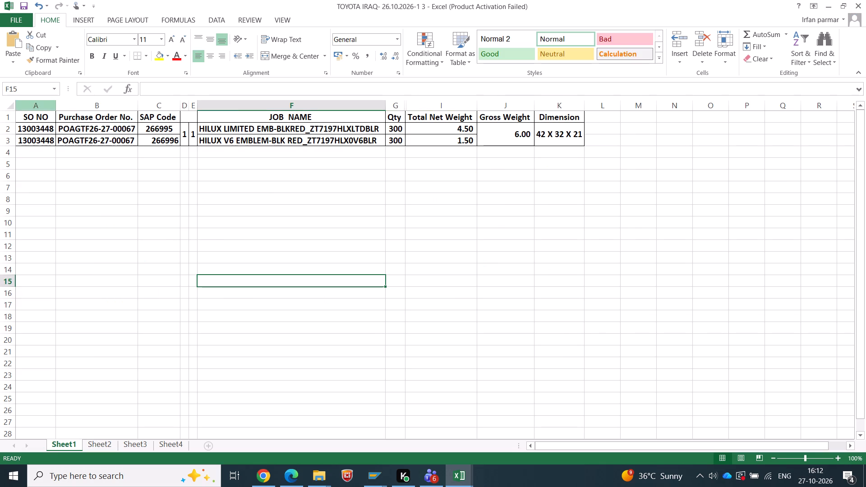
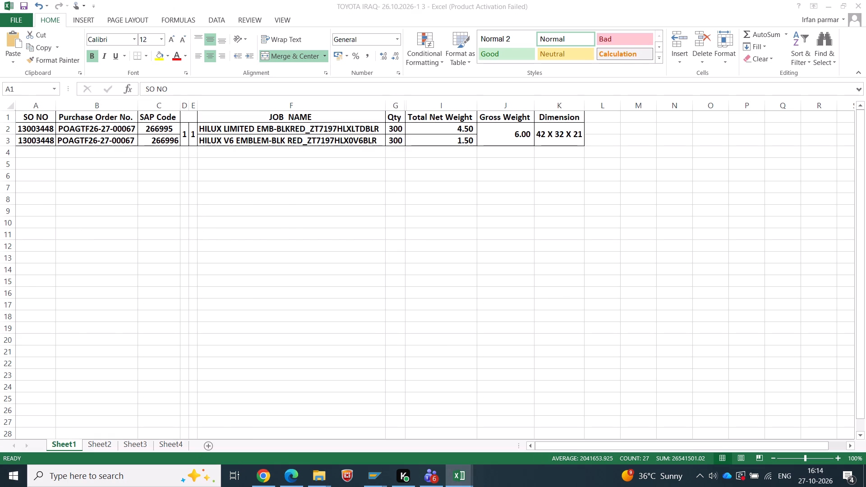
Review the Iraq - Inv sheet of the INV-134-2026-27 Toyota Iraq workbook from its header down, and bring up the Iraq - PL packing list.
{"action": "left_click", "coordinate": [64, 448]}
{"action": "scroll", "coordinate": [97, 366], "scroll_direction": "up", "scroll_amount": 6}
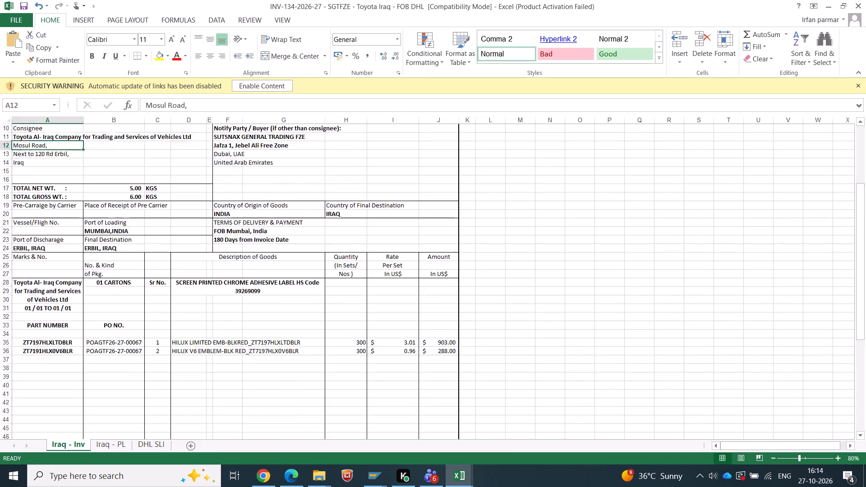
{"action": "scroll", "coordinate": [98, 363], "scroll_direction": "up", "scroll_amount": 6}
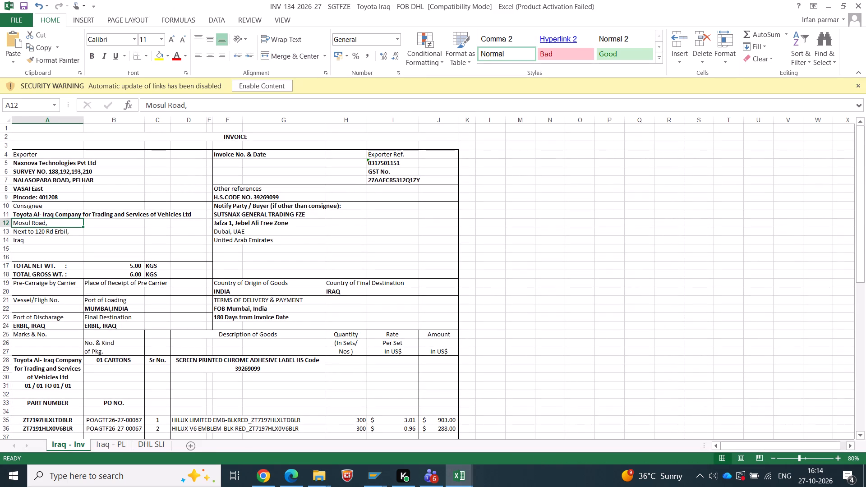
{"action": "left_click", "coordinate": [21, 325]}
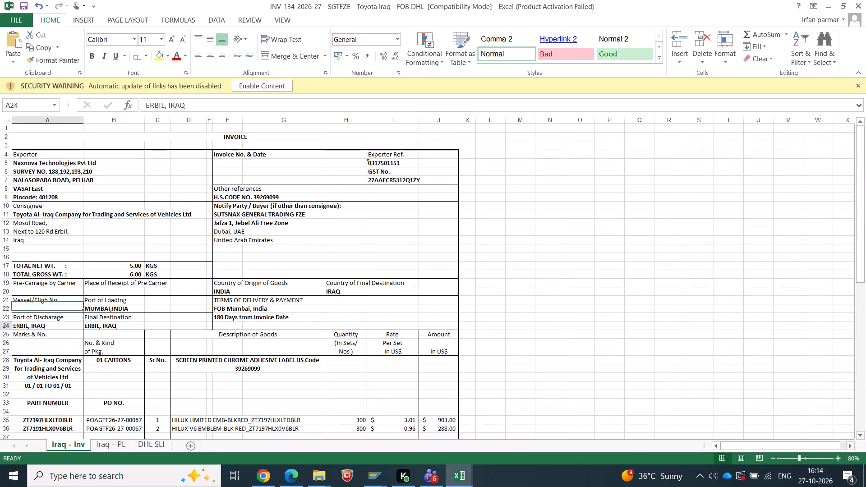
{"action": "left_click", "coordinate": [96, 449]}
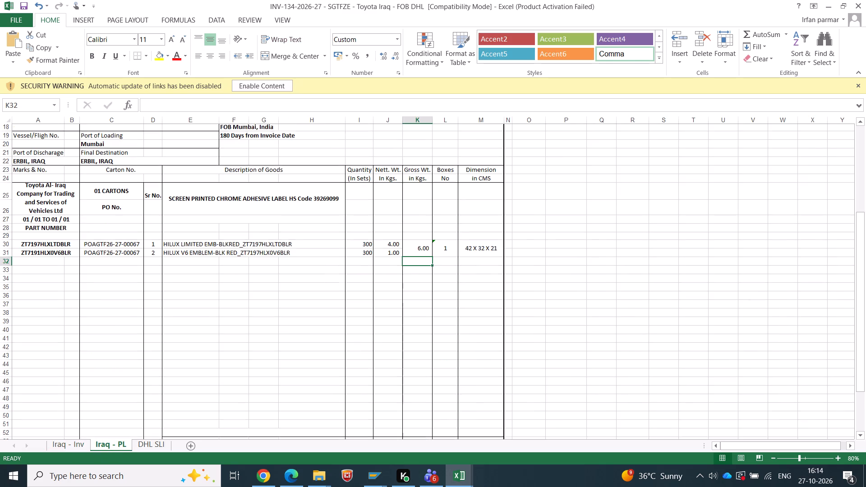
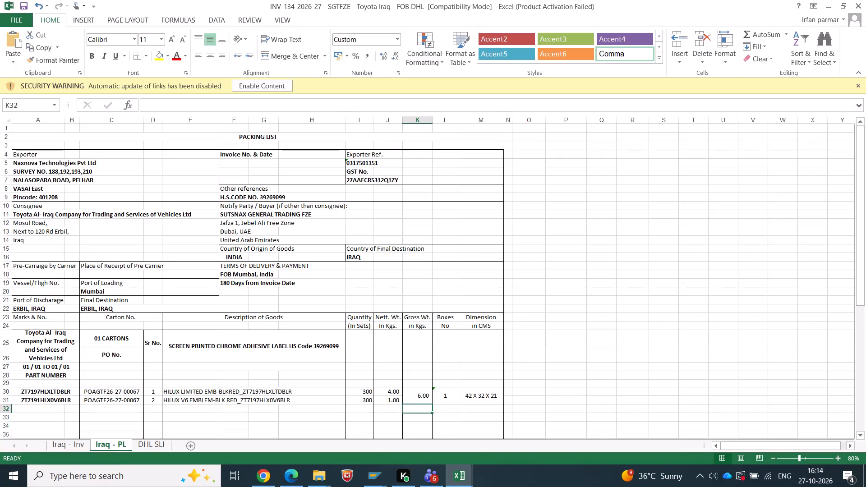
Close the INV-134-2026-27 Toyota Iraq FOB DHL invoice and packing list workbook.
{"action": "left_click", "coordinate": [858, 5]}
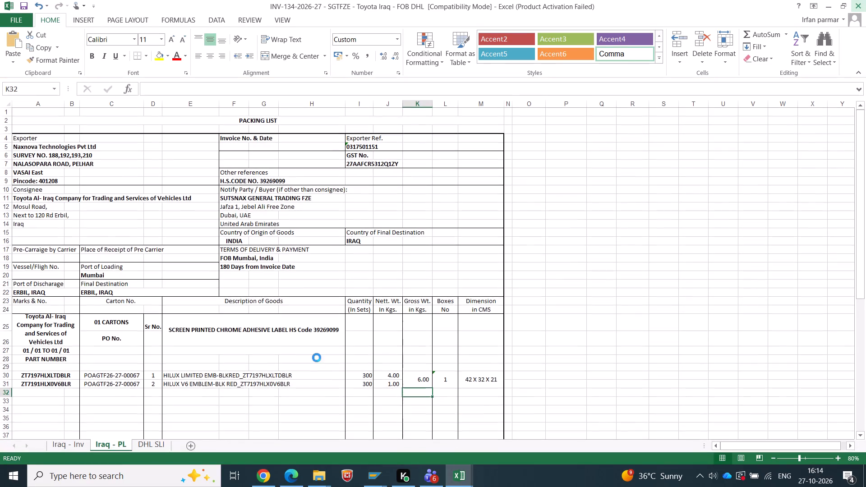
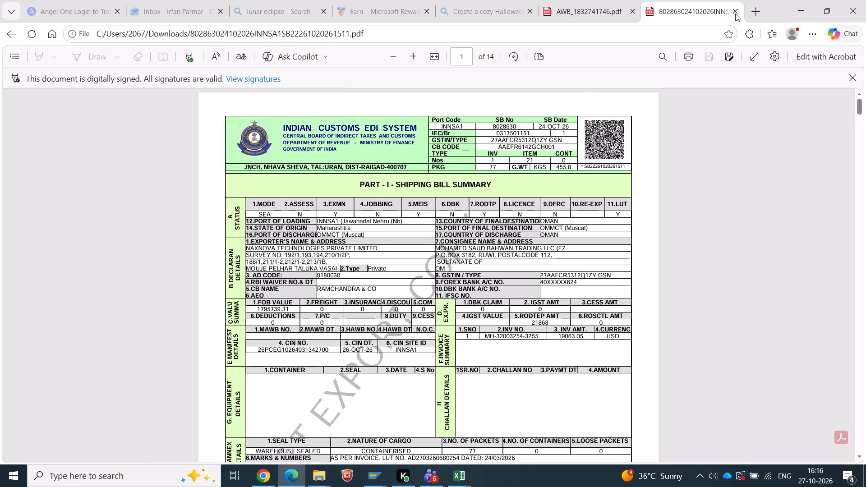
Close the open shipping bill and airway bill PDFs in the browser.
{"action": "left_click", "coordinate": [736, 14]}
{"action": "left_click", "coordinate": [738, 9]}
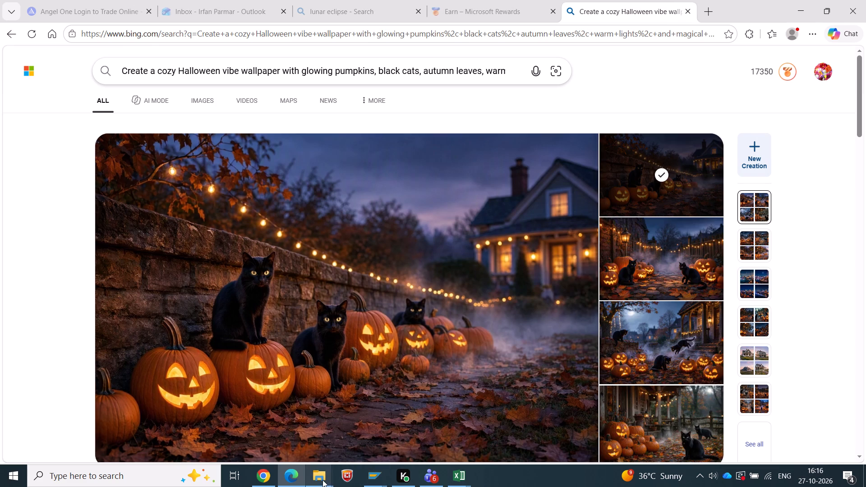
Open the Soft Copies of Shipping Documents folder under 16 FY 2026 TO 2027 in File Explorer and find its latest shipment folders.
{"action": "left_click", "coordinate": [322, 480]}
{"action": "left_click", "coordinate": [359, 425]}
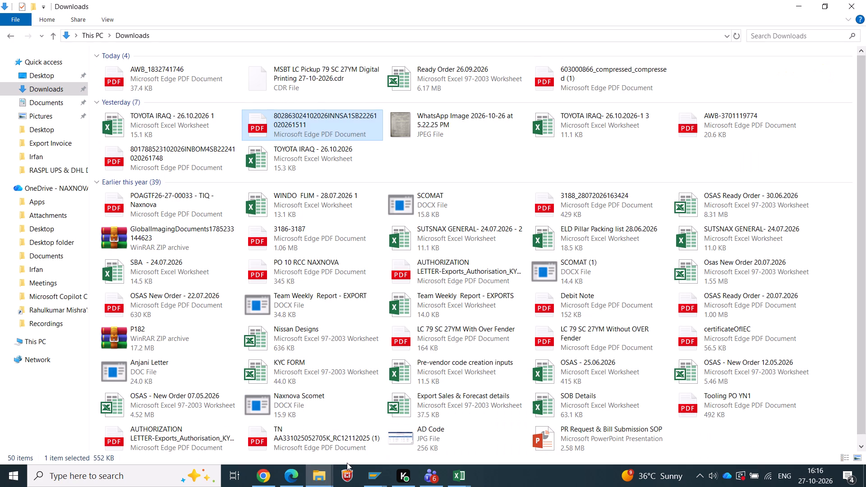
{"action": "left_click", "coordinate": [324, 478]}
{"action": "left_click", "coordinate": [271, 430]}
{"action": "left_click", "coordinate": [7, 35]}
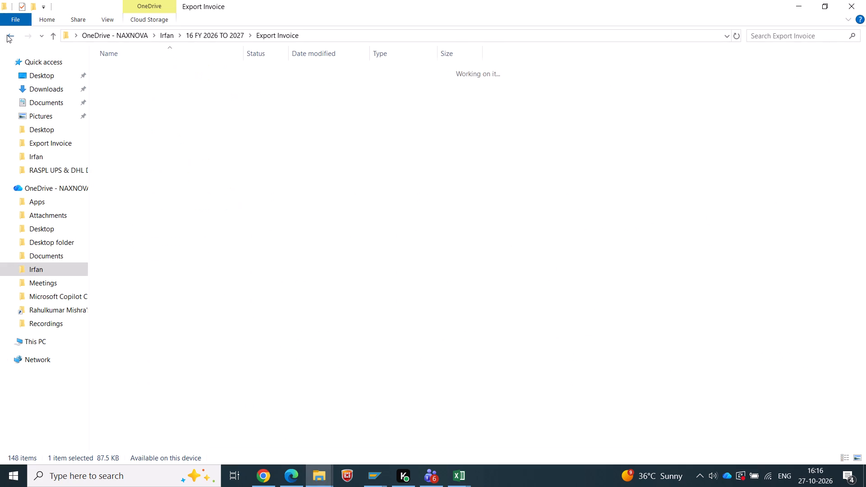
{"action": "double_click", "coordinate": [143, 119]}
{"action": "scroll", "coordinate": [336, 175], "scroll_direction": "down", "scroll_amount": 8}
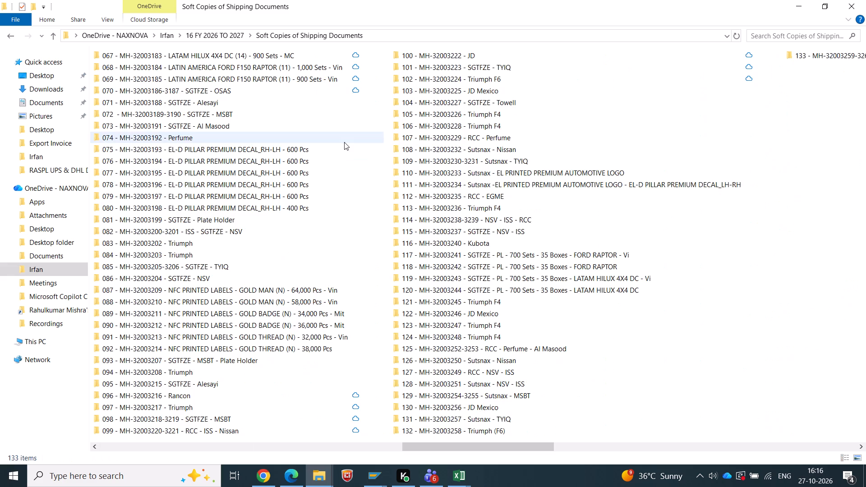
{"action": "scroll", "coordinate": [335, 195], "scroll_direction": "down", "scroll_amount": 4}
{"action": "scroll", "coordinate": [230, 213], "scroll_direction": "up", "scroll_amount": 1}
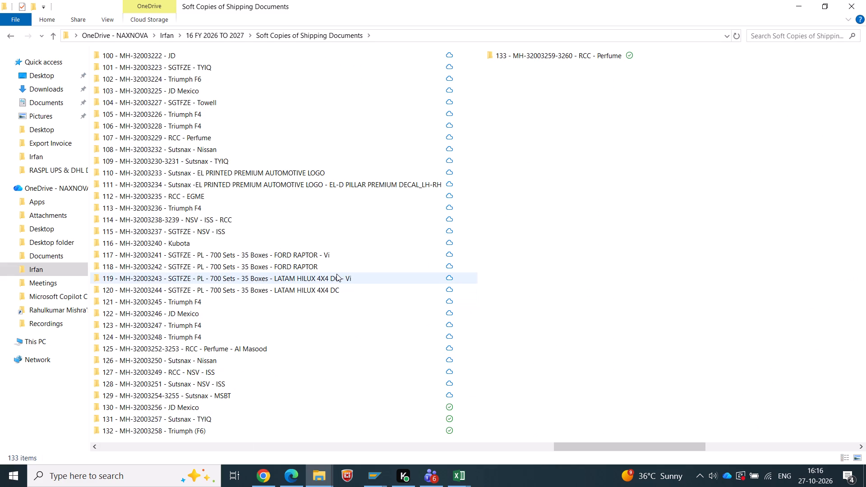
{"action": "key", "text": "alt+Tab"}
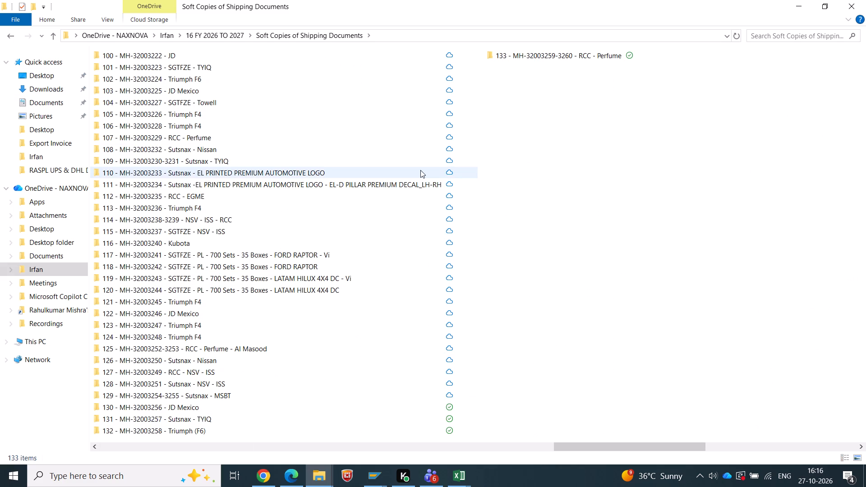
{"action": "double_click", "coordinate": [161, 161]}
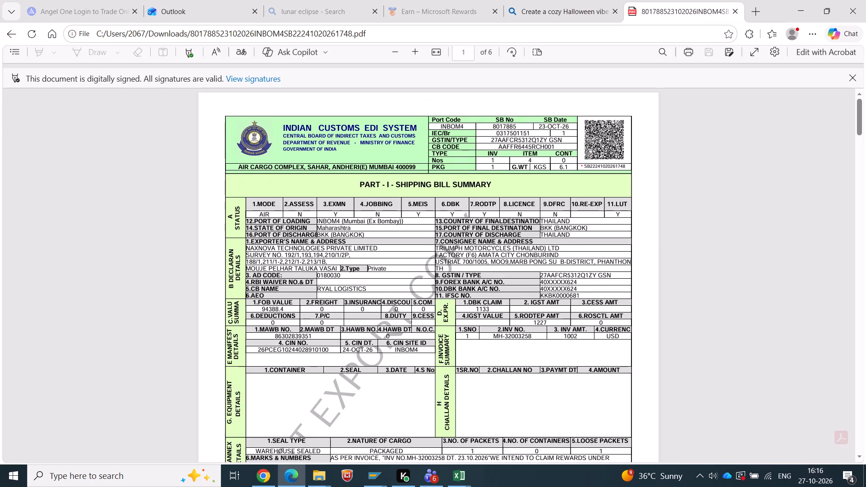
{"action": "left_click", "coordinate": [735, 10]}
{"action": "key", "text": "alt+Tab"}
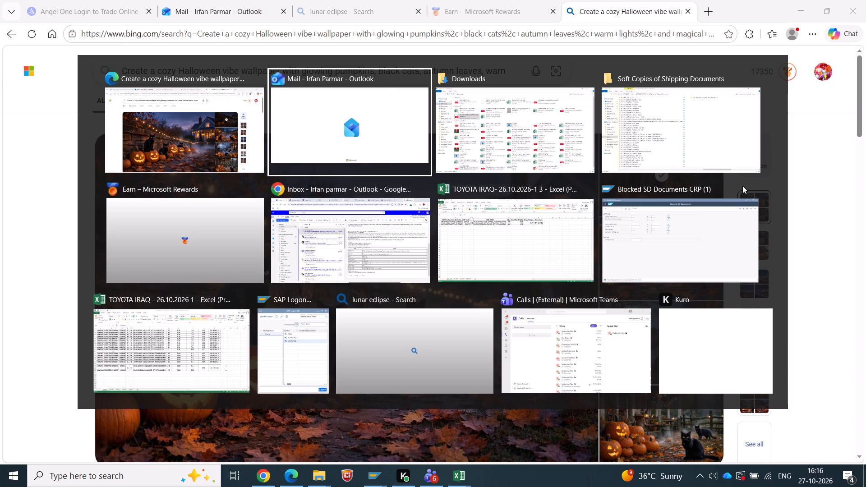
{"action": "key", "text": "alt+Tab"}
{"action": "key", "text": "alt+Tab"}
{"action": "key", "text": "alt+Tab"}
{"action": "key", "text": "alt+Tab"}
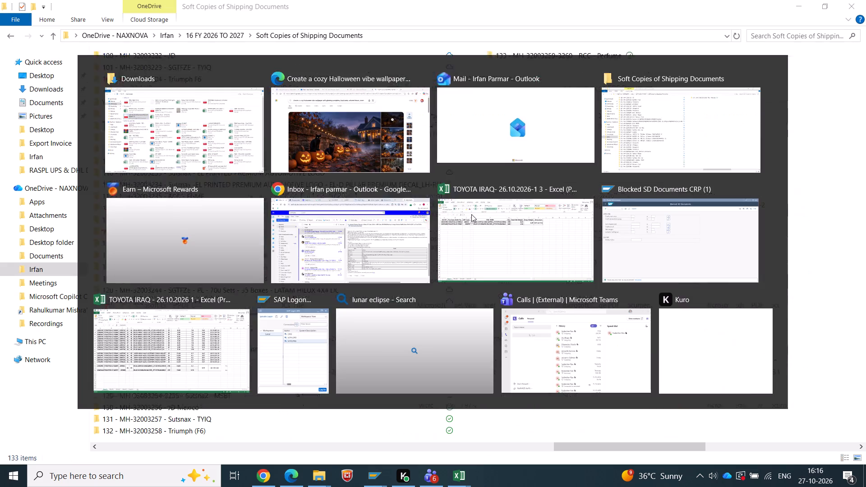
{"action": "key", "text": "alt+Tab"}
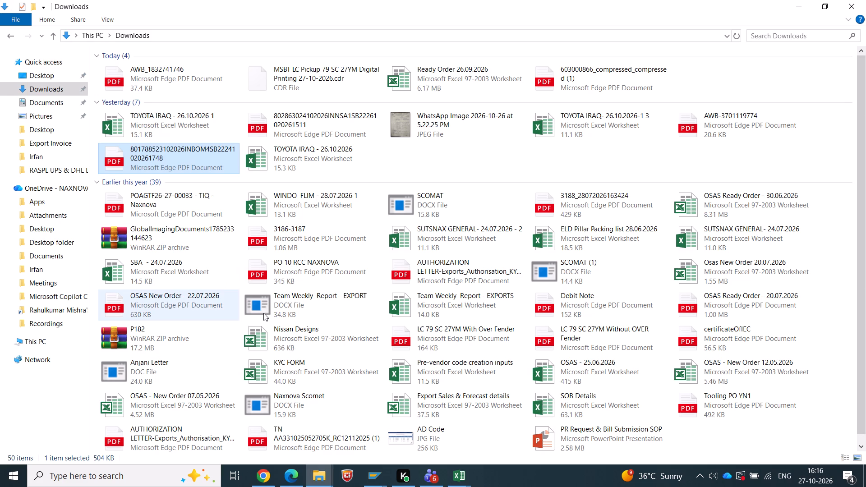
{"action": "key", "text": "ctrl+x"}
{"action": "key", "text": "alt+Tab"}
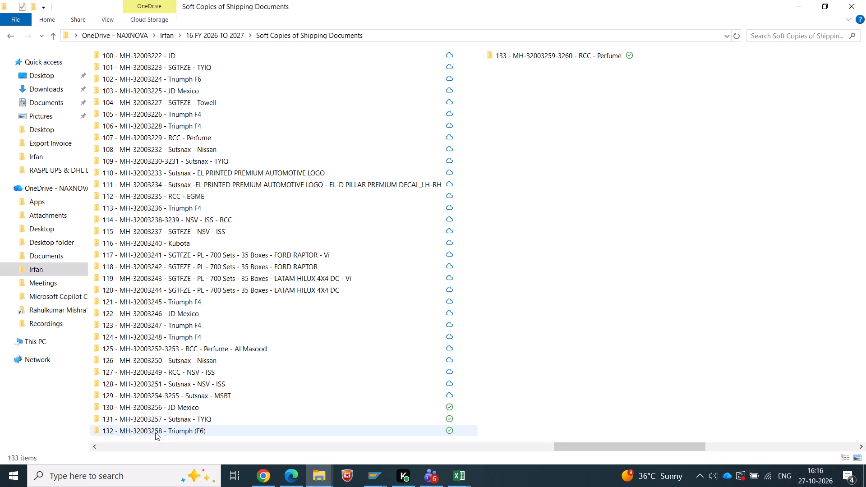
{"action": "double_click", "coordinate": [155, 432]}
{"action": "key", "text": "ctrl+v"}
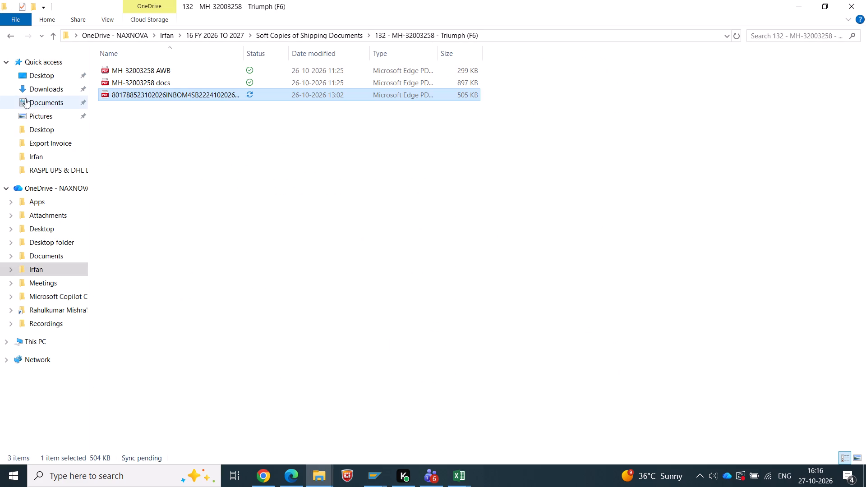
{"action": "left_click", "coordinate": [7, 35]}
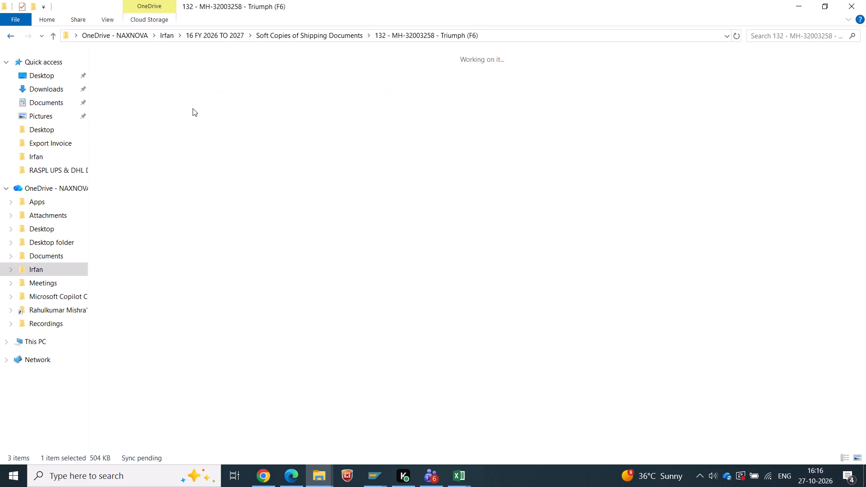
{"action": "key", "text": "alt+Tab"}
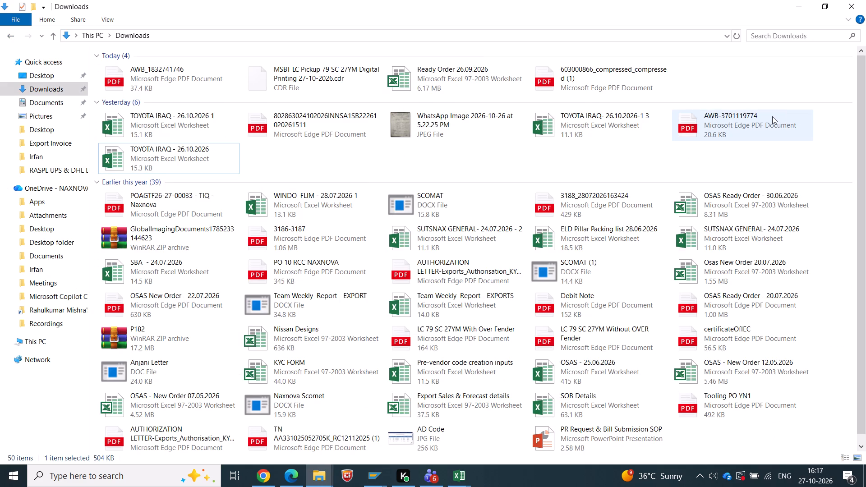
{"action": "double_click", "coordinate": [772, 116]}
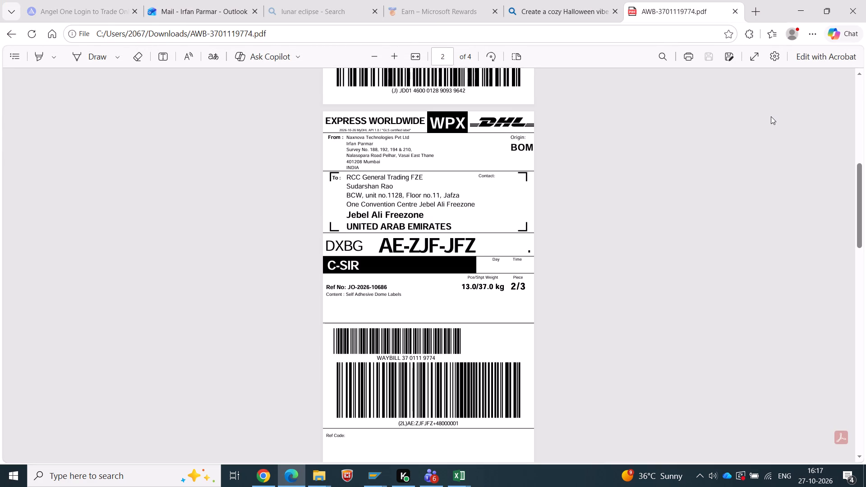
{"action": "left_click", "coordinate": [733, 12]}
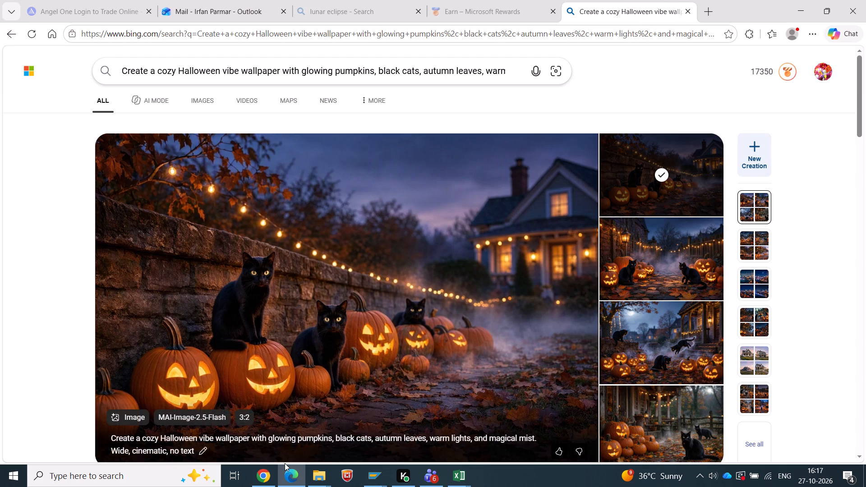
{"action": "left_click", "coordinate": [317, 483]}
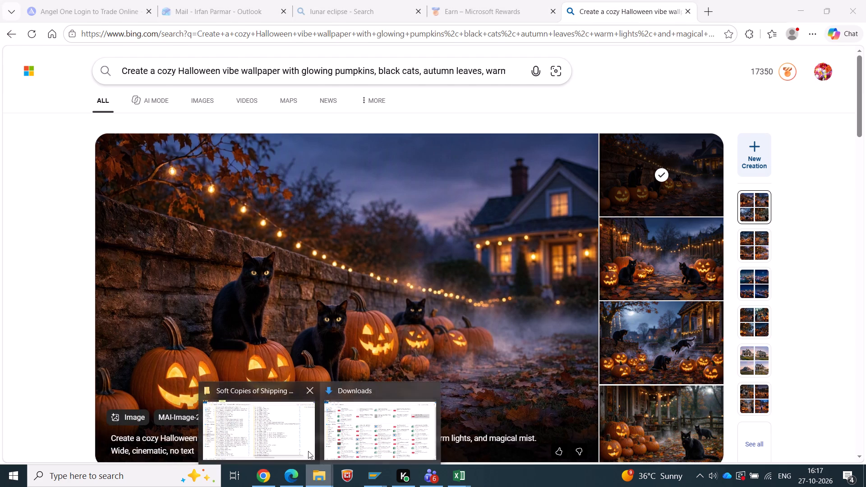
{"action": "left_click", "coordinate": [292, 447]}
{"action": "left_click", "coordinate": [323, 478]}
{"action": "left_click", "coordinate": [361, 439]}
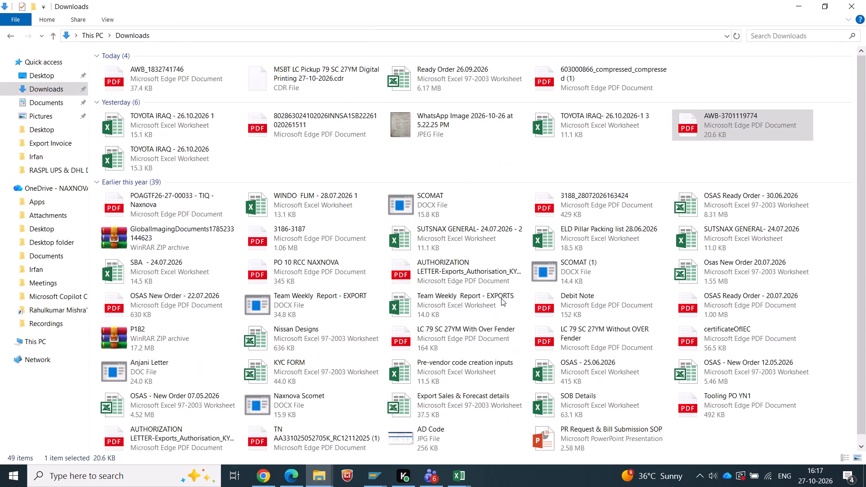
{"action": "scroll", "coordinate": [680, 131], "scroll_direction": "up", "scroll_amount": 1}
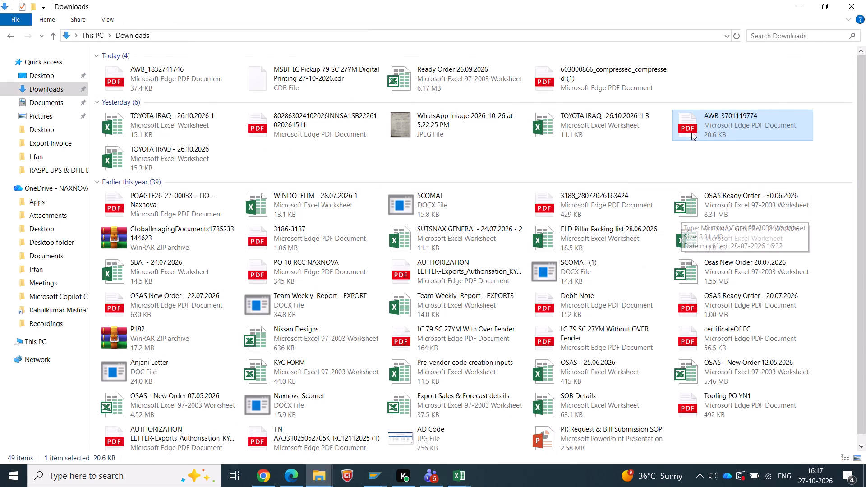
{"action": "key", "text": "F2"}
{"action": "left_click", "coordinate": [719, 115]}
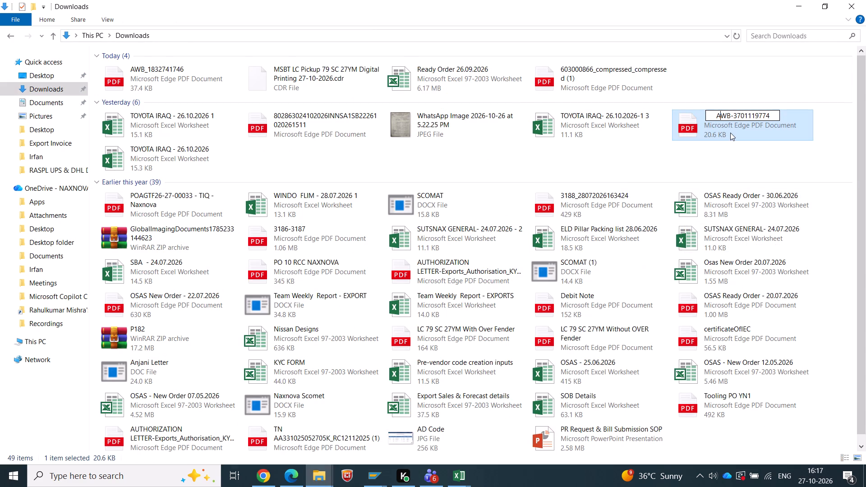
{"action": "key", "text": "Left"}
{"action": "type", "text": "Perfume"}
{"action": "key", "text": "space"}
{"action": "type", "text": "RCC 3 Box DHL #"}
{"action": "key", "text": "space"}
{"action": "left_click", "coordinate": [436, 152]}
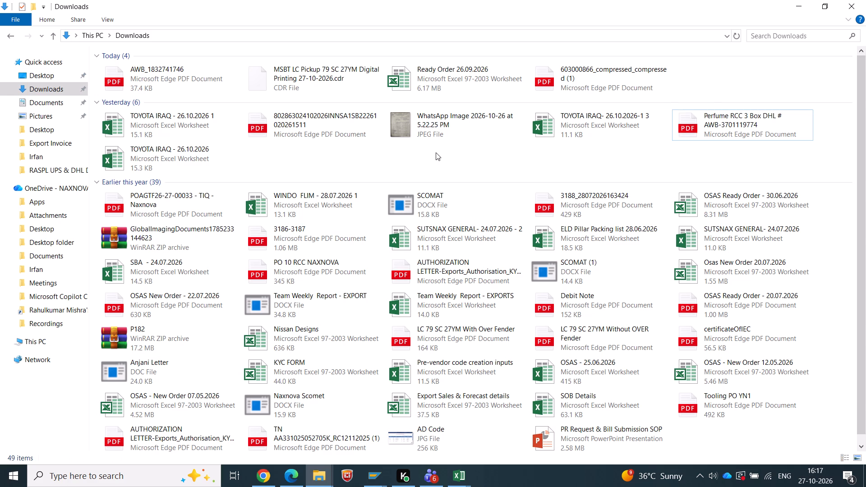
{"action": "left_click", "coordinate": [328, 127]}
{"action": "left_click", "coordinate": [306, 130]}
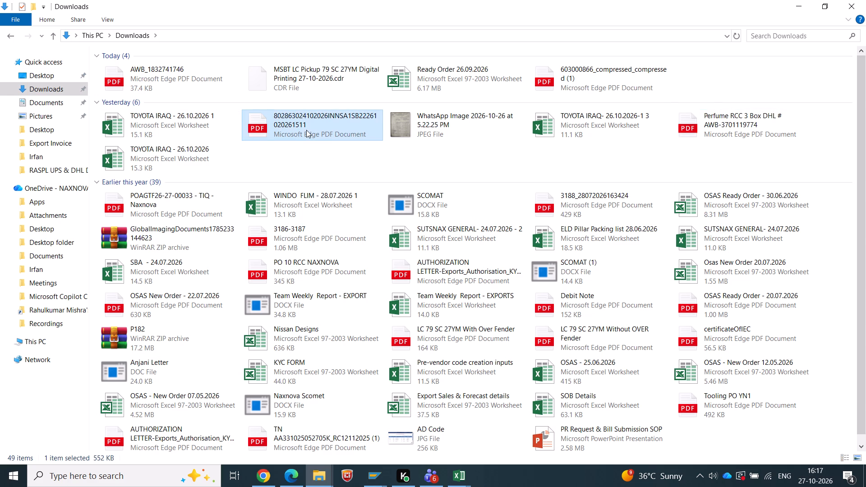
{"action": "key", "text": "F2"}
{"action": "left_click", "coordinate": [244, 110]}
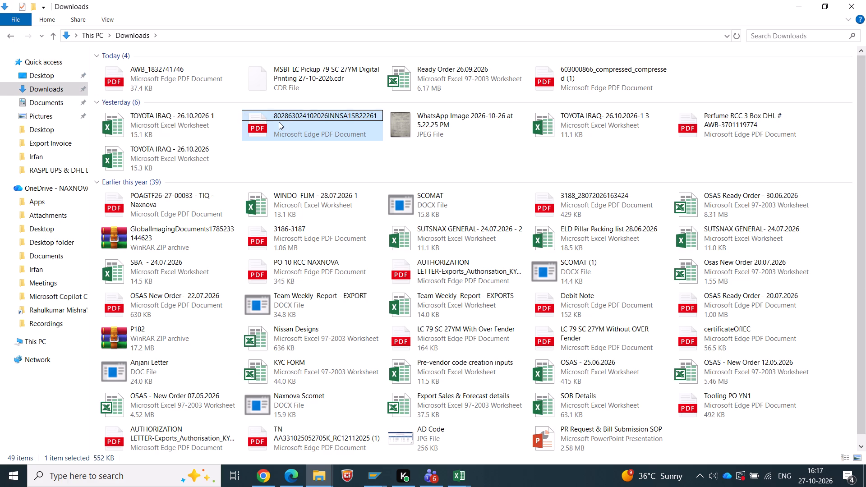
{"action": "key", "text": "F2"}
{"action": "left_click", "coordinate": [247, 114]}
{"action": "left_click", "coordinate": [246, 114]}
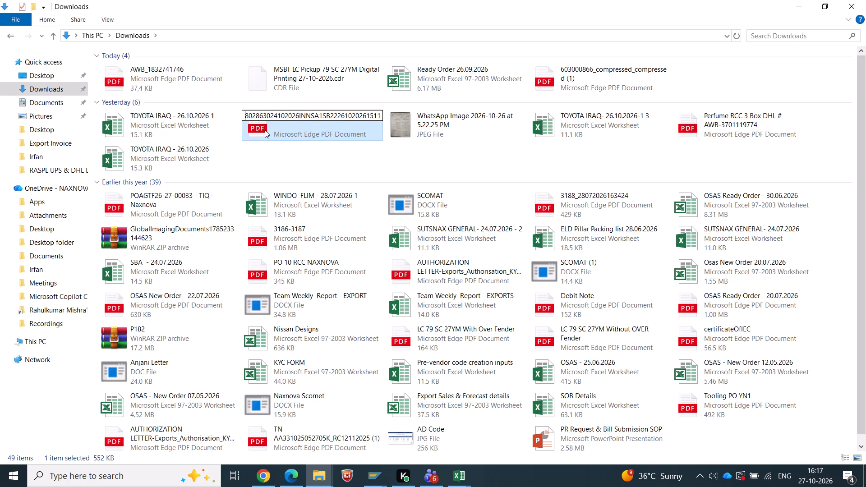
{"action": "type", "text": "MSBT"}
{"action": "key", "text": "space"}
{"action": "type", "text": "77 Box"}
{"action": "key", "text": "space"}
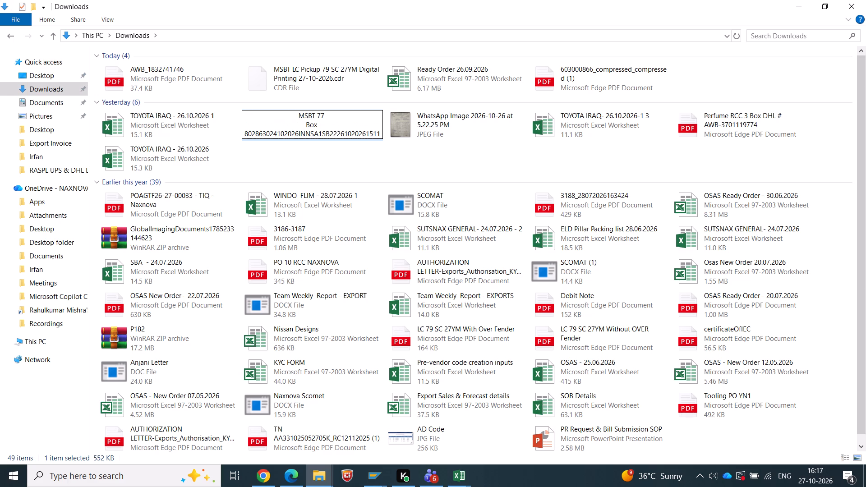
{"action": "type", "text": "SB NO"}
{"action": "key", "text": "space"}
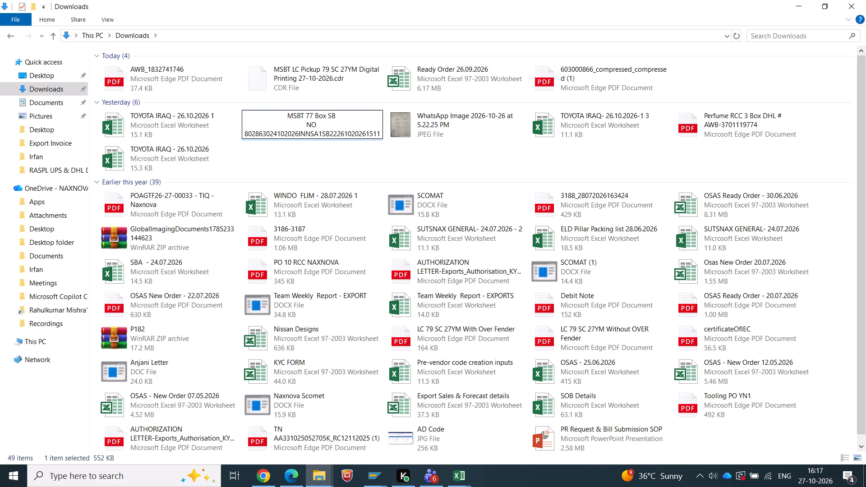
{"action": "left_click", "coordinate": [297, 134]}
{"action": "key", "text": "Left"}
{"action": "key", "text": "Left"}
{"action": "key", "text": "Left"}
{"action": "key", "text": "Left"}
{"action": "key", "text": "Left"}
{"action": "key", "text": "Left"}
{"action": "key", "text": "Left"}
{"action": "key", "text": "Left"}
{"action": "key", "text": "shift+Right"}
{"action": "key", "text": "shift+Right"}
{"action": "key", "text": "shift+Right"}
{"action": "key", "text": "shift+Right"}
{"action": "key", "text": "shift+Right"}
{"action": "key", "text": "shift+Right"}
{"action": "key", "text": "shift+Right"}
{"action": "key", "text": "shift+Right"}
{"action": "key", "text": "shift+Right"}
{"action": "key", "text": "shift+Right"}
{"action": "key", "text": "shift+Right"}
{"action": "key", "text": "shift+Right"}
{"action": "key", "text": "shift+Right"}
{"action": "key", "text": "shift+Right"}
{"action": "key", "text": "shift+Right"}
{"action": "key", "text": "shift+Right"}
{"action": "key", "text": "shift+Right"}
{"action": "key", "text": "shift+Right"}
{"action": "key", "text": "shift+Right"}
{"action": "key", "text": "shift+Right"}
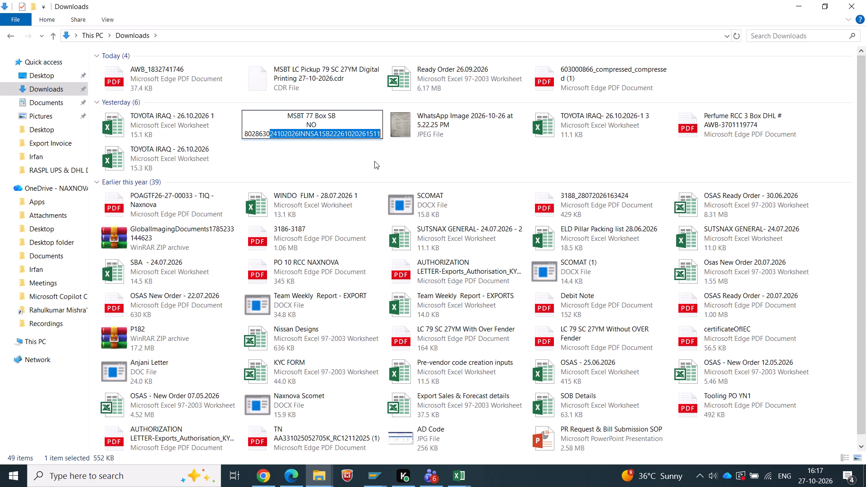
{"action": "key", "text": "BackSpace"}
{"action": "left_click", "coordinate": [505, 162]}
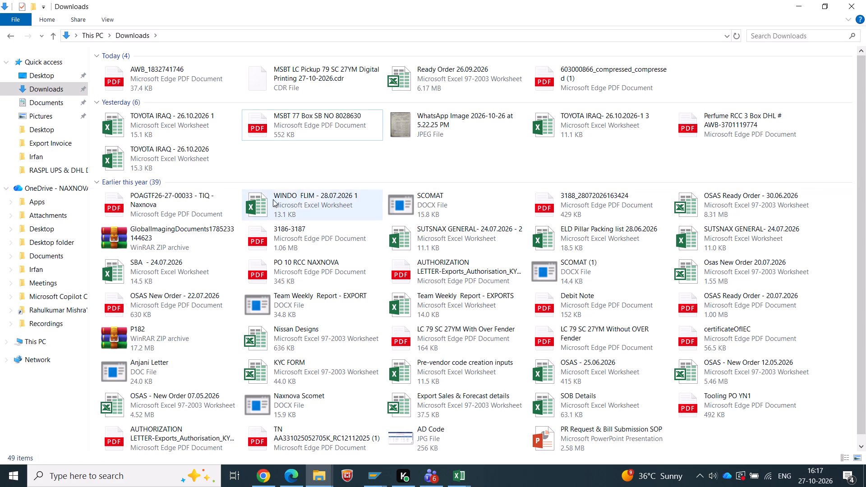
{"action": "left_click", "coordinate": [476, 155]}
{"action": "scroll", "coordinate": [295, 114], "scroll_direction": "up", "scroll_amount": 3}
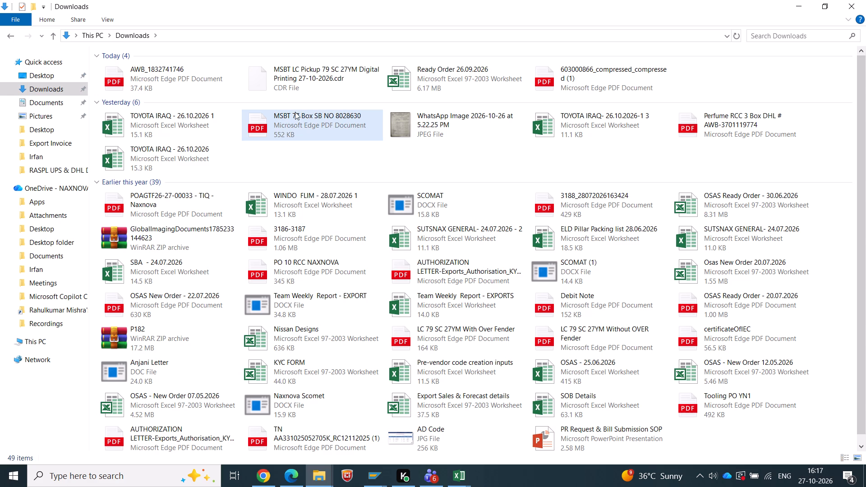
{"action": "left_click", "coordinate": [157, 78]}
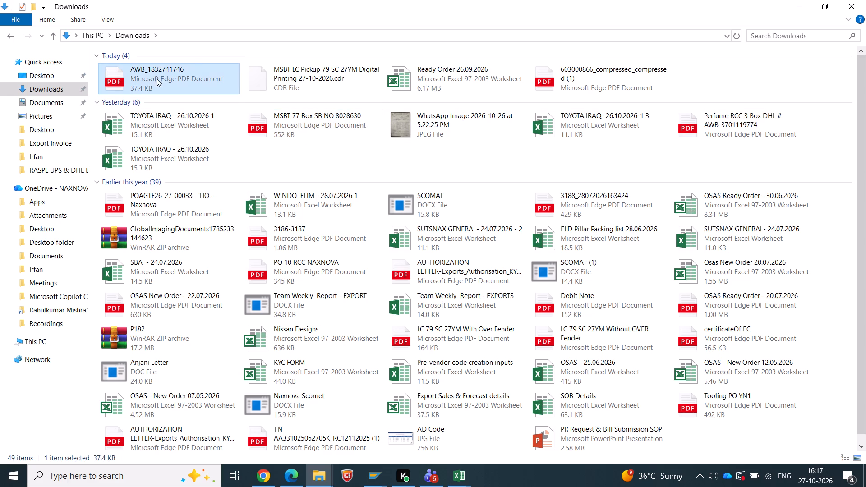
{"action": "key", "text": "F2"}
{"action": "left_click", "coordinate": [144, 70]}
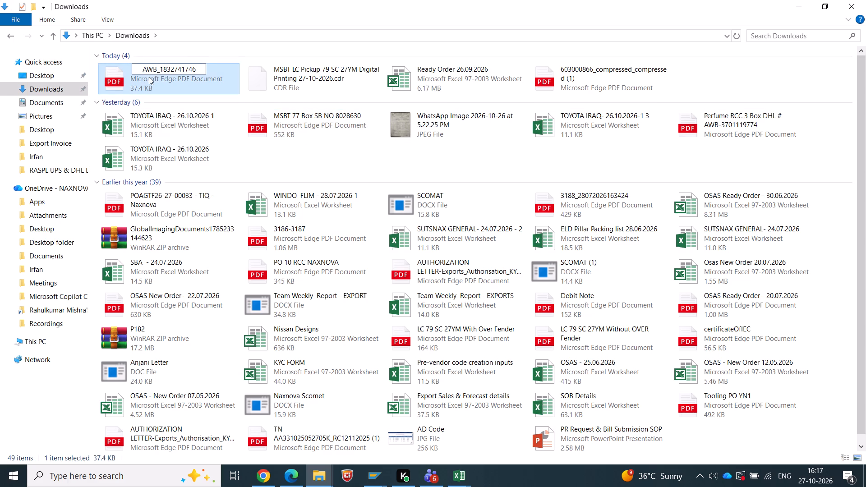
{"action": "type", "text": "TYIQ 1 Box"}
{"action": "key", "text": "space"}
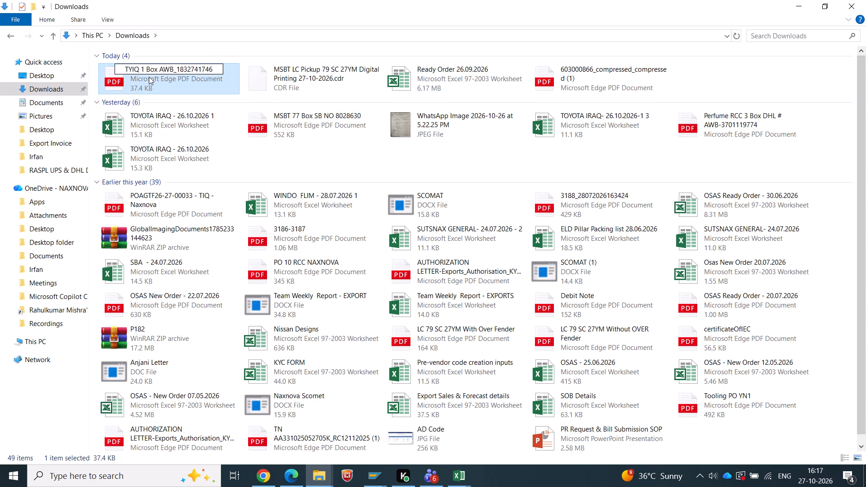
{"action": "type", "text": "Iraq"}
{"action": "key", "text": "space"}
{"action": "type", "text": "-"}
{"action": "key", "text": "space"}
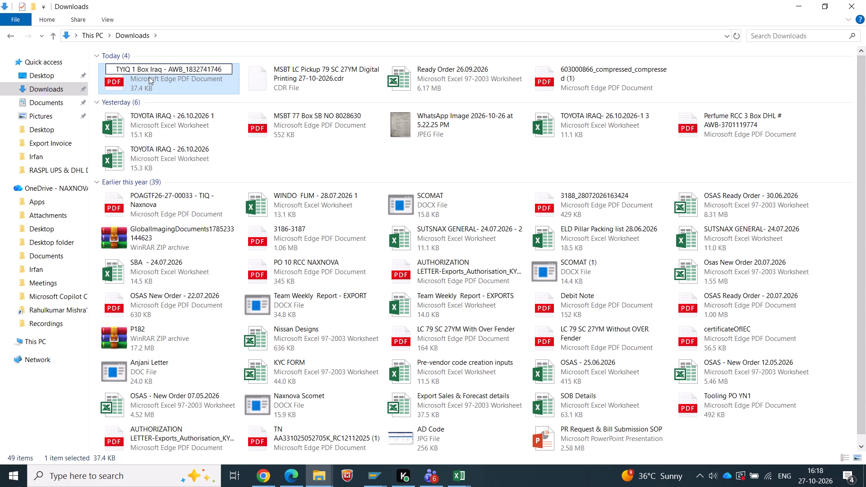
{"action": "left_click", "coordinate": [317, 84]}
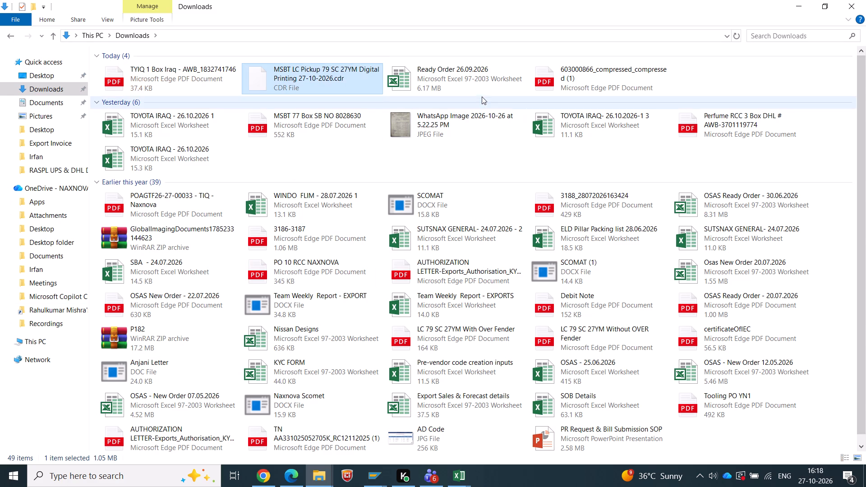
Delete the file MSBT LC Pickup 79 SC 27YM Digital Printing 27-10-2026.cdr from Downloads.
{"action": "left_click", "coordinate": [482, 96]}
{"action": "left_click", "coordinate": [459, 78]}
{"action": "left_click", "coordinate": [306, 80]}
{"action": "key", "text": "Delete"}
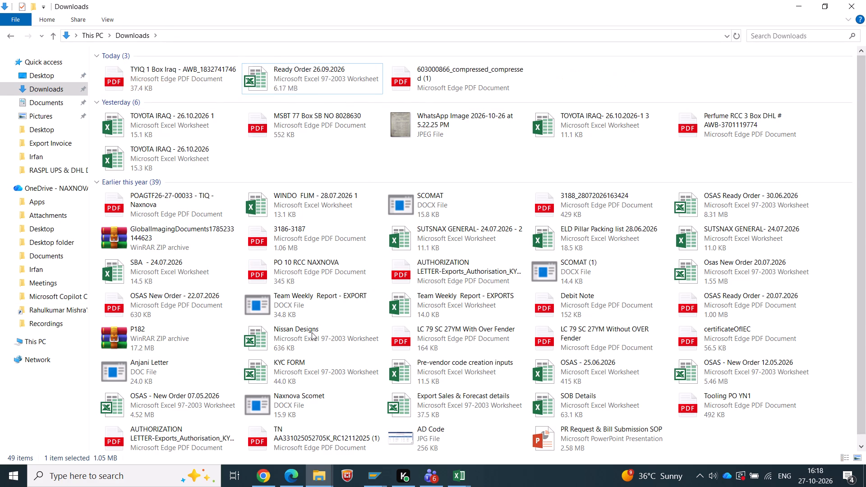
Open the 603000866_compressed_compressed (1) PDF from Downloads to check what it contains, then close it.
{"action": "left_click", "coordinate": [498, 78]}
{"action": "double_click", "coordinate": [481, 82]}
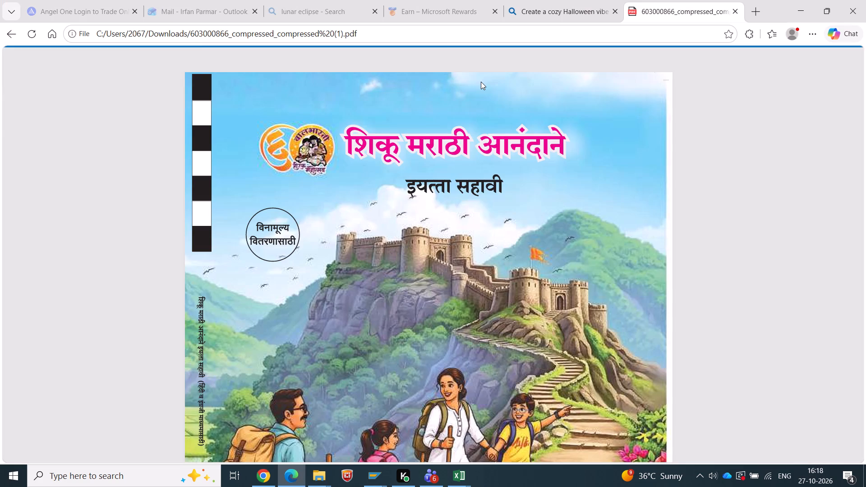
{"action": "left_click", "coordinate": [737, 12]}
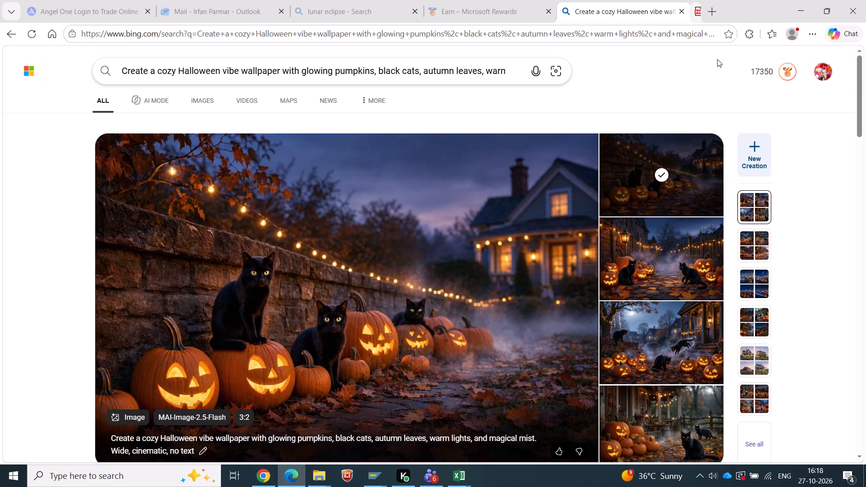
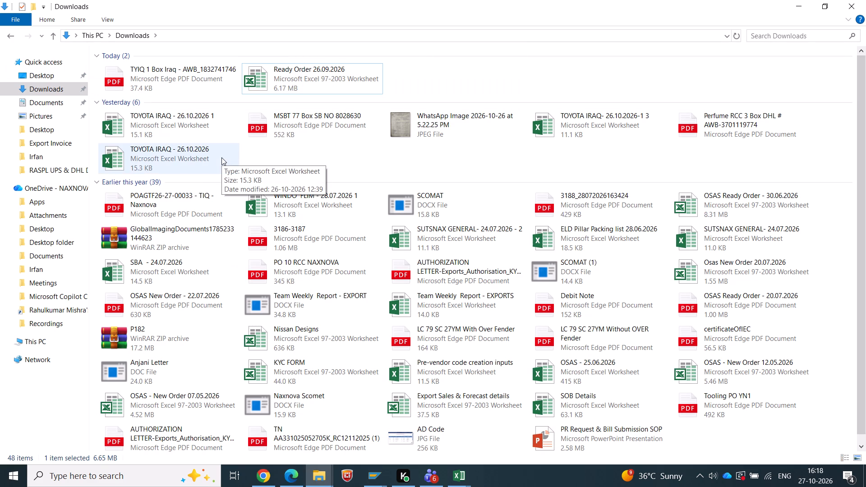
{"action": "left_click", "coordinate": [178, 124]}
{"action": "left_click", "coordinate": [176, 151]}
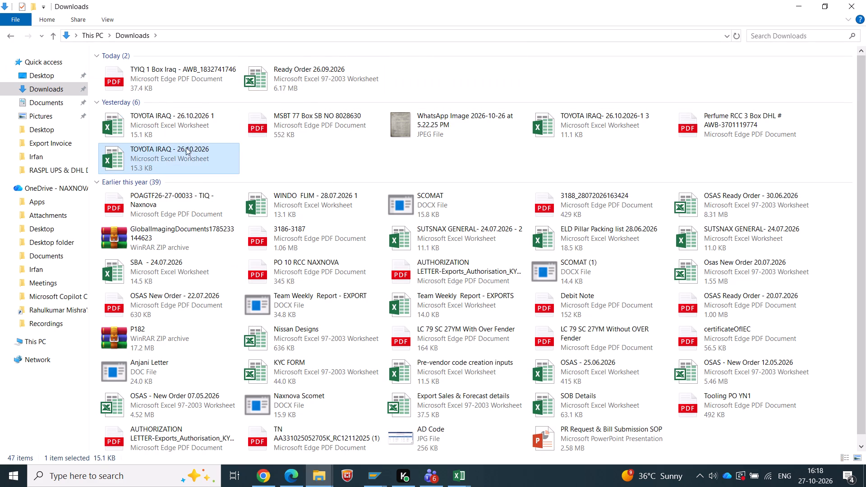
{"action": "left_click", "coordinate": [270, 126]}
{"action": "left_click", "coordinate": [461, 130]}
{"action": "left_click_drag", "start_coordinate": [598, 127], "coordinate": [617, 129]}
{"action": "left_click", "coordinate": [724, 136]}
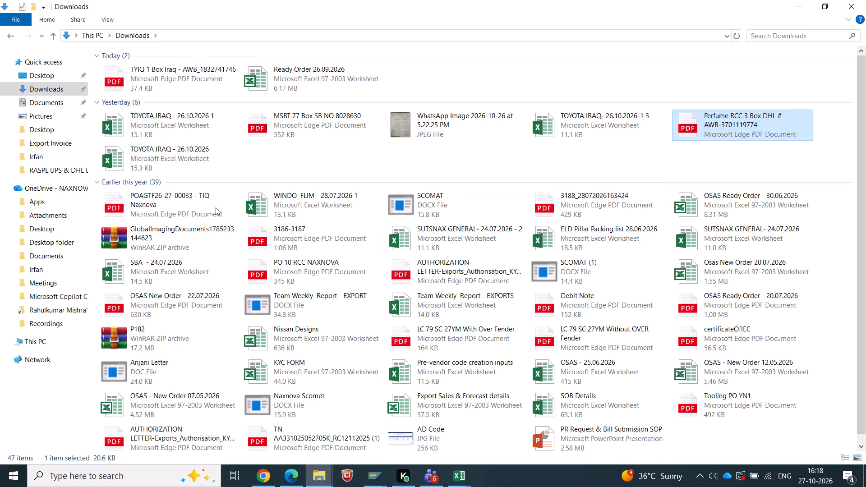
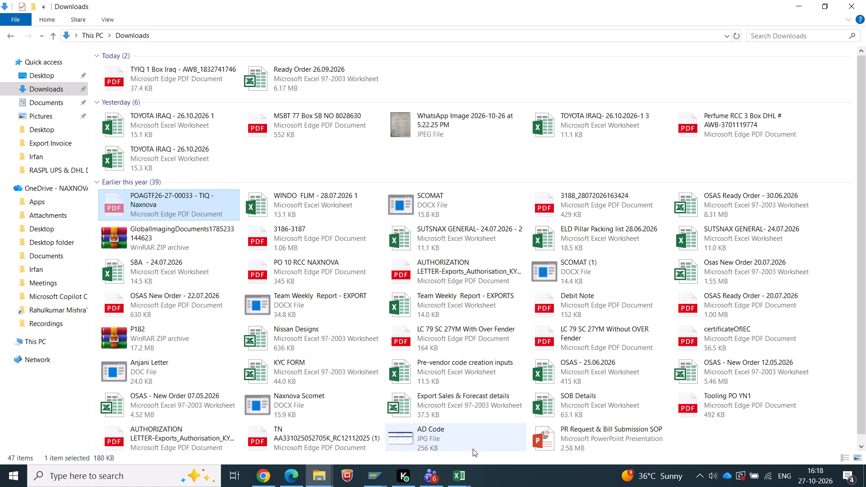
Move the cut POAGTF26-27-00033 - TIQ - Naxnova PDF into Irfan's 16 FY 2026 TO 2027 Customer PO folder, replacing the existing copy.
{"action": "left_click", "coordinate": [323, 478]}
{"action": "left_click", "coordinate": [237, 437]}
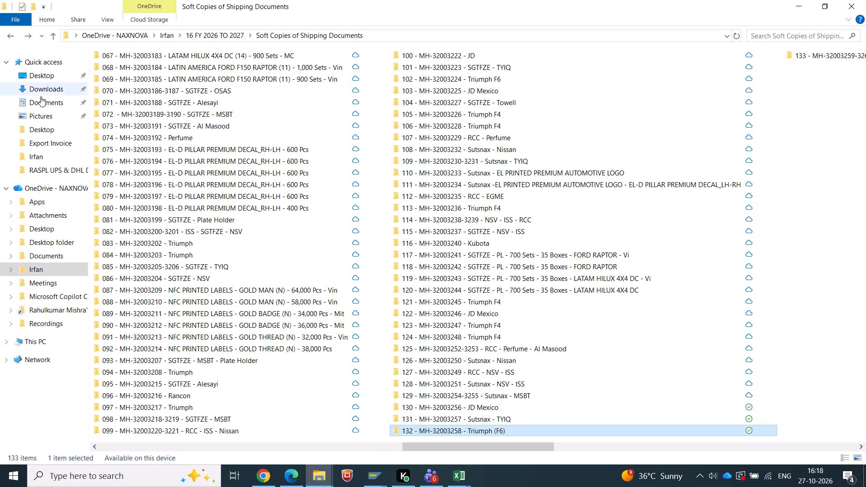
{"action": "left_click", "coordinate": [48, 269]}
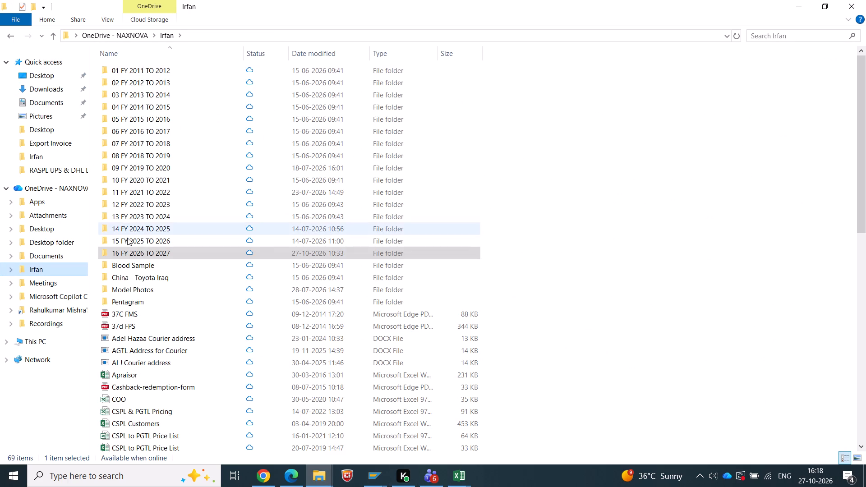
{"action": "double_click", "coordinate": [133, 255]}
{"action": "double_click", "coordinate": [134, 69]}
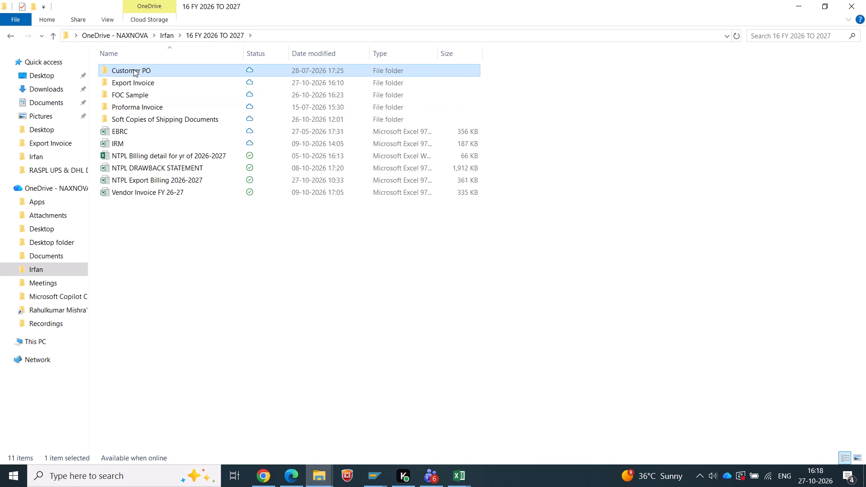
{"action": "key", "text": "ctrl+v"}
{"action": "left_click", "coordinate": [415, 190]}
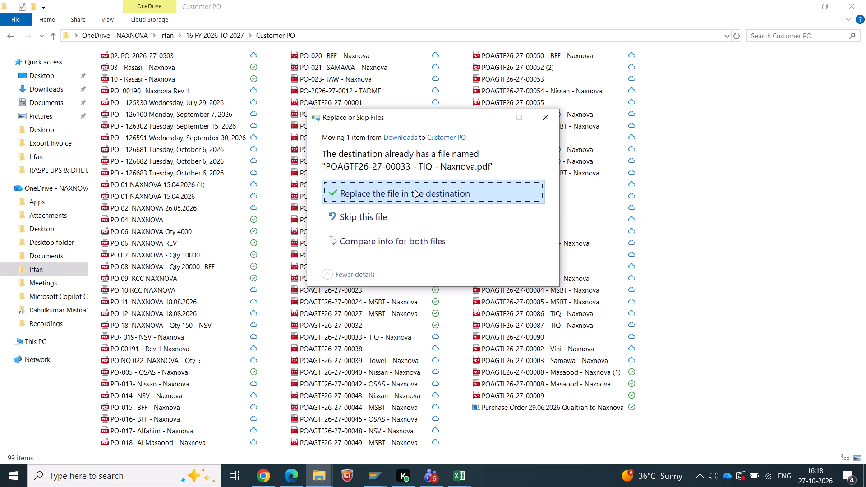
Inspect the contents of the GlobalImagingDocuments ZIP archive in Downloads and close it without extracting.
{"action": "left_click", "coordinate": [326, 476]}
{"action": "left_click", "coordinate": [336, 440]}
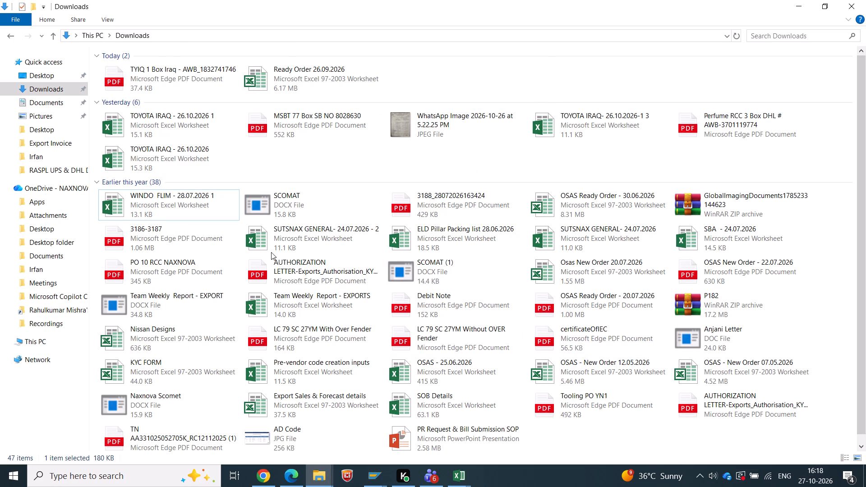
{"action": "left_click", "coordinate": [282, 201]}
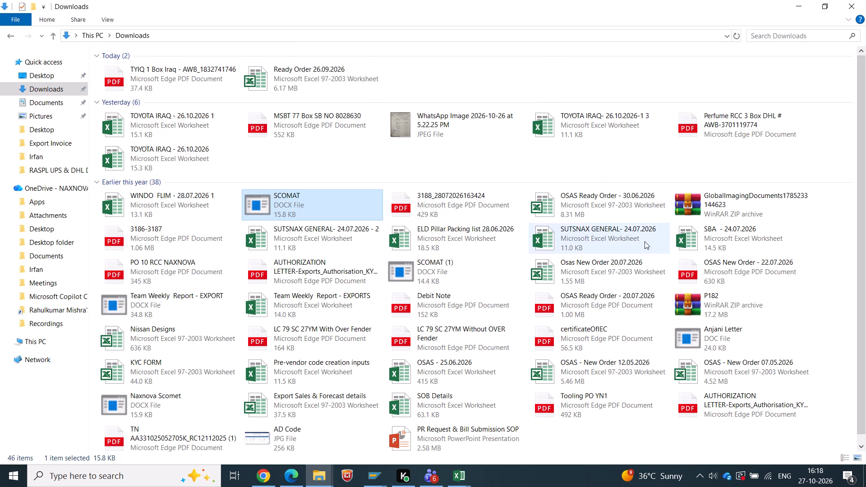
{"action": "double_click", "coordinate": [707, 215]}
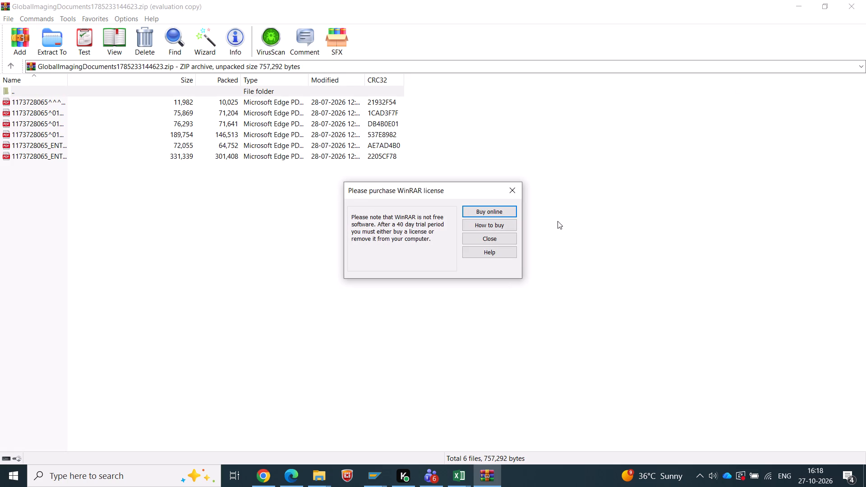
{"action": "left_click", "coordinate": [512, 192]}
{"action": "left_click", "coordinate": [861, 4]}
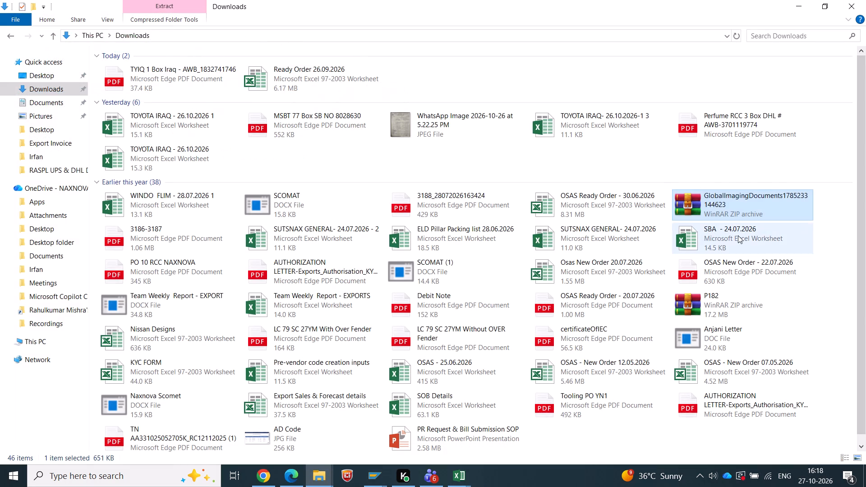
Delete the SBA - 24.07.2026 workbook from Downloads.
{"action": "left_click", "coordinate": [738, 235]}
{"action": "key", "text": "Delete"}
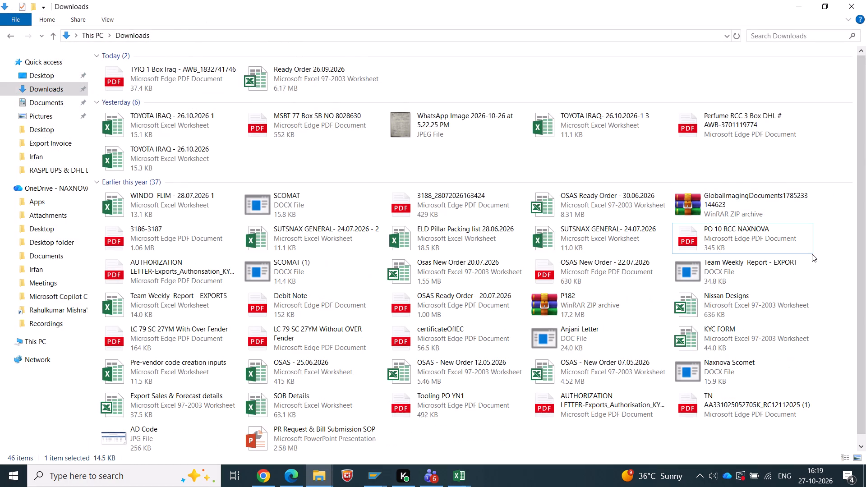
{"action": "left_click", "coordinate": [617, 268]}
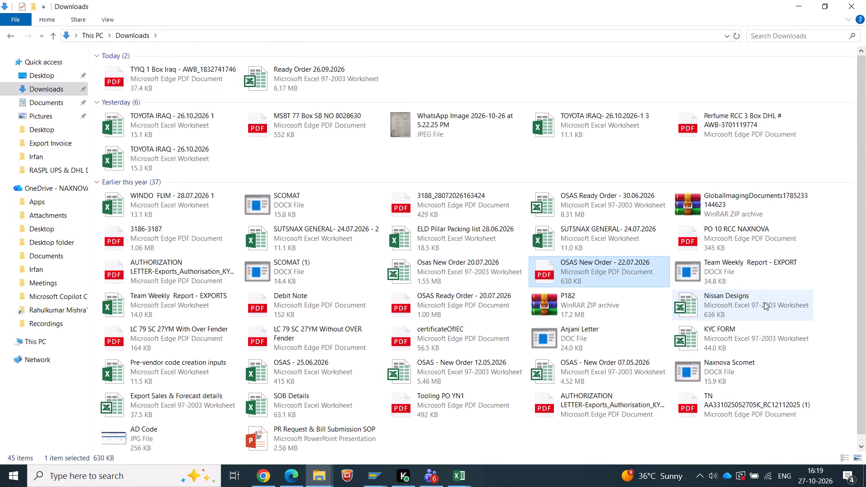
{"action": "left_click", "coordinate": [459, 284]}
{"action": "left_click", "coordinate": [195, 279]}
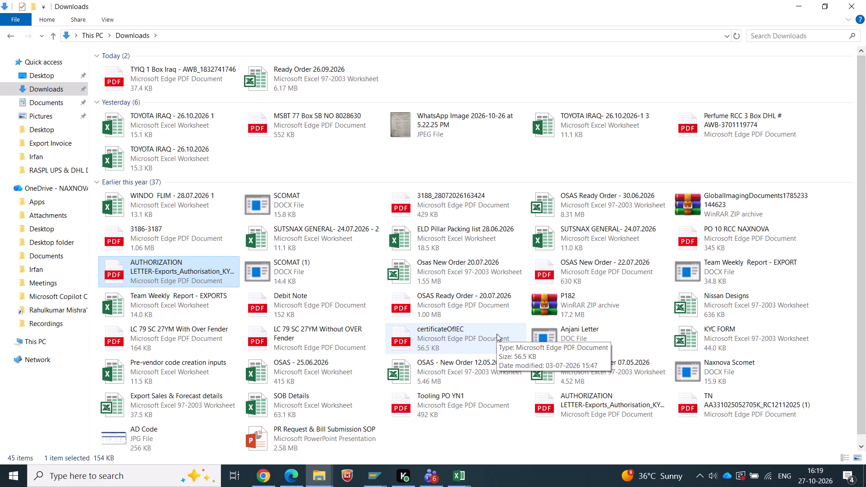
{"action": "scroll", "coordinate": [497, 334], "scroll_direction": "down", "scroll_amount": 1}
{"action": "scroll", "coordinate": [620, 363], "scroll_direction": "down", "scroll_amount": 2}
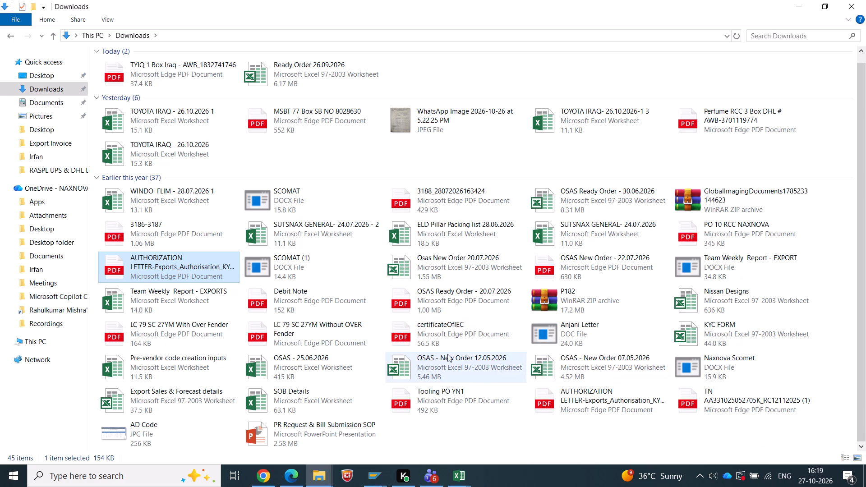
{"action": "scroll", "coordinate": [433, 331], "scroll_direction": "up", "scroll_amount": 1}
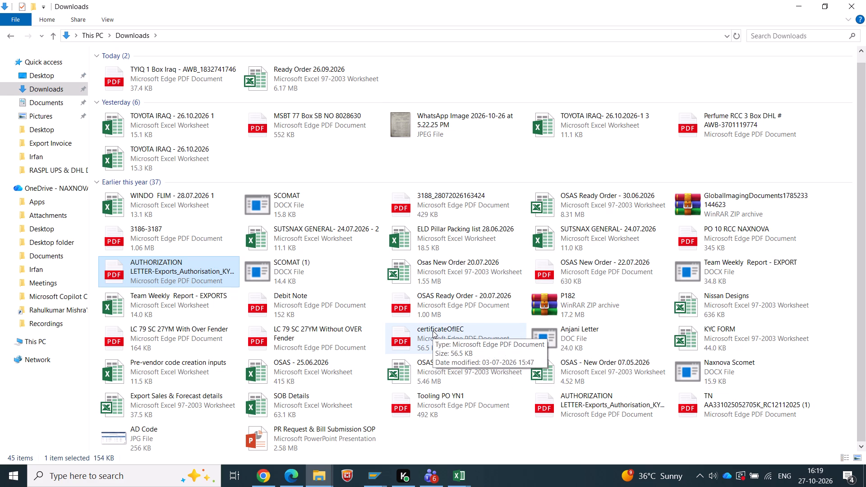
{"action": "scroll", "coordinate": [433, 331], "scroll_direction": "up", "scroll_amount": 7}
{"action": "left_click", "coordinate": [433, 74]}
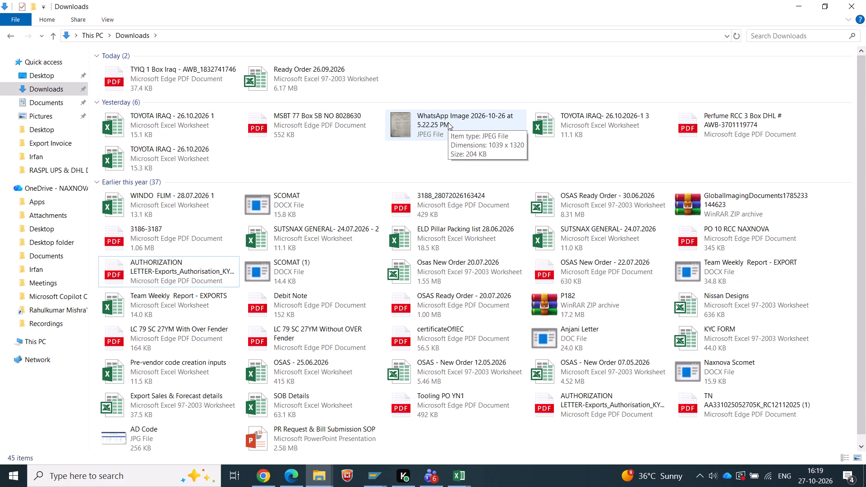
Switch to the Microsoft Edge browser window.
{"action": "left_click", "coordinate": [291, 483]}
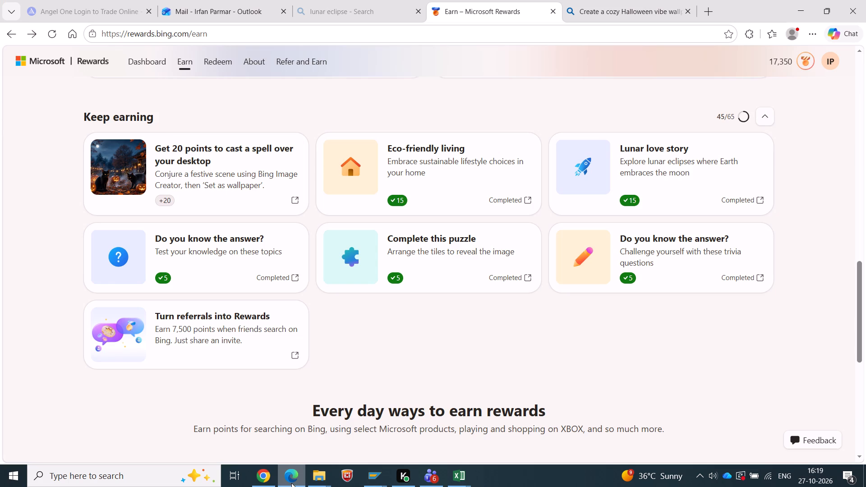